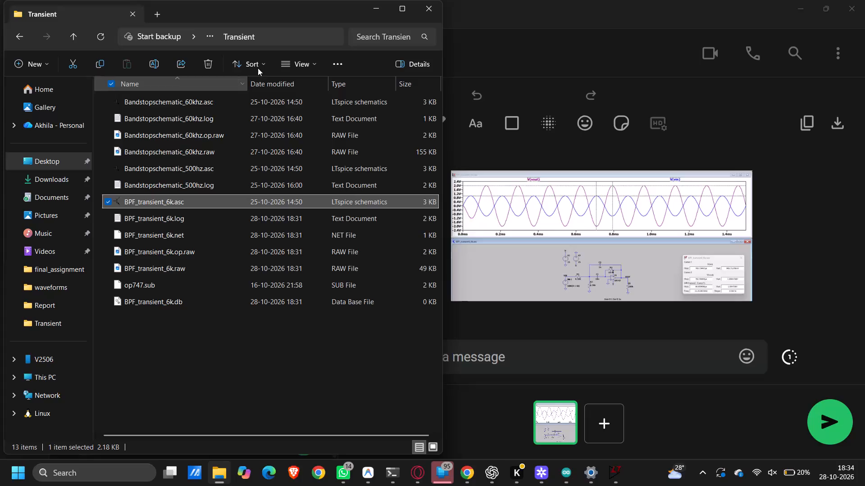
# Open the Bandstopschematic_60khz.asc schematic from the Transient folder in LTspice.
pyautogui.doubleClick(246, 99)
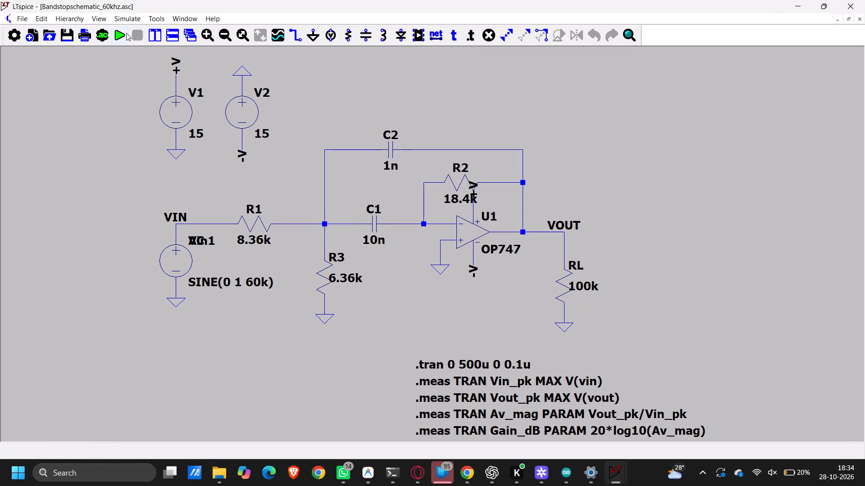
# Delete the Vin_pk .meas directive from the schematic by clearing its statement text.
pyautogui.rightClick(532, 383)
pyautogui.click(532, 383)
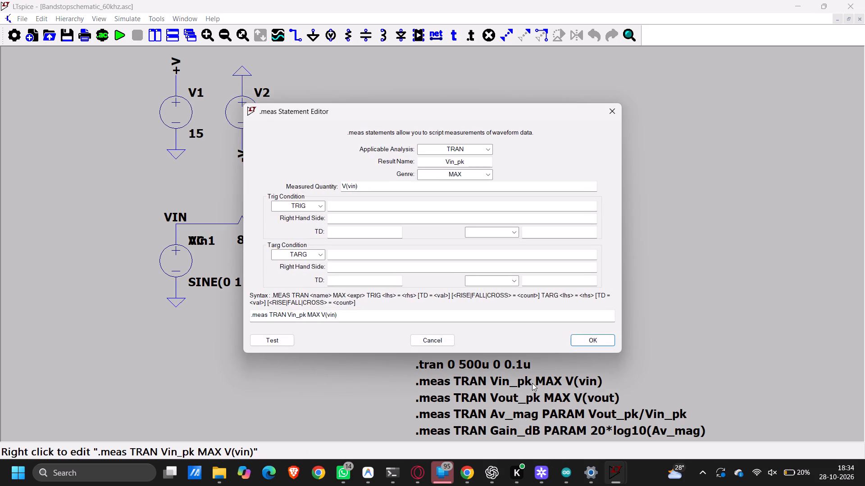
pyautogui.click(539, 317)
pyautogui.press('BackSpace')
pyautogui.press('BackSpace')
pyautogui.press('BackSpace')
pyautogui.press('BackSpace')
pyautogui.press('BackSpace')
pyautogui.press('BackSpace')
pyautogui.press('BackSpace')
pyautogui.press('BackSpace')
pyautogui.press('BackSpace')
pyautogui.press('BackSpace')
pyautogui.press('BackSpace')
pyautogui.press('BackSpace')
pyautogui.press('BackSpace')
pyautogui.press('BackSpace')
pyautogui.press('BackSpace')
pyautogui.press('BackSpace')
pyautogui.press('BackSpace')
pyautogui.press('BackSpace')
pyautogui.press('BackSpace')
pyautogui.press('BackSpace')
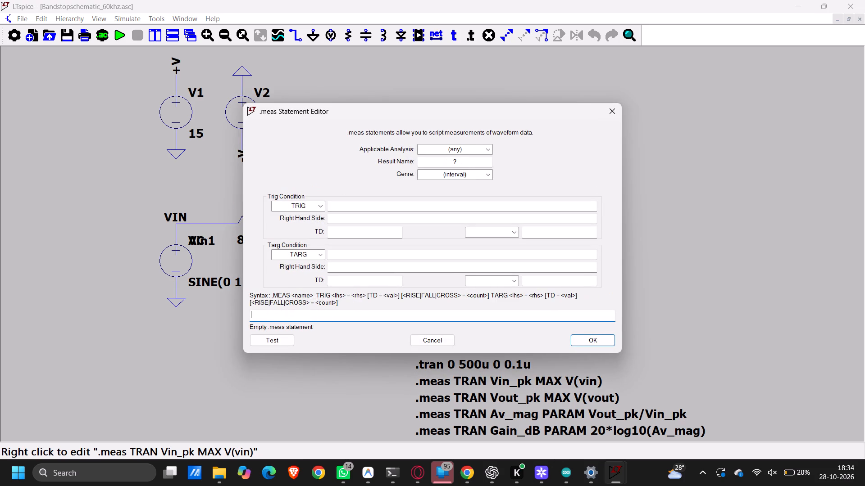
pyautogui.press('Return')
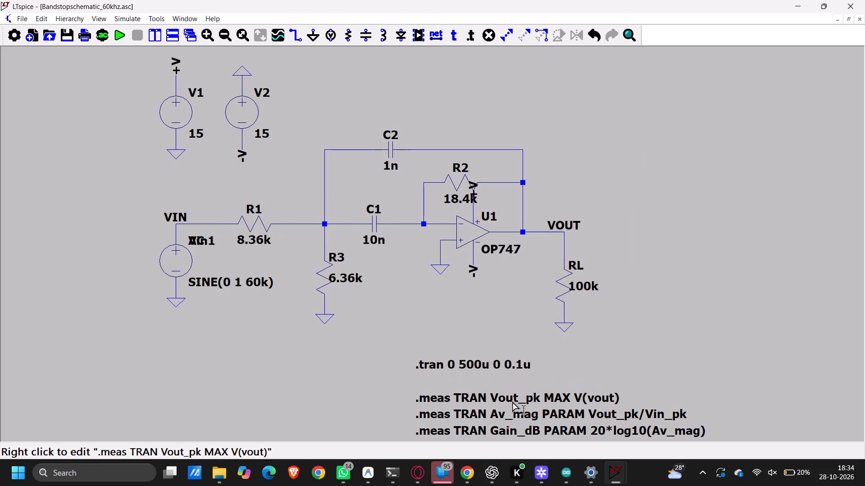
# Remove the Vout_pk .meas directive by emptying its statement.
pyautogui.rightClick(511, 400)
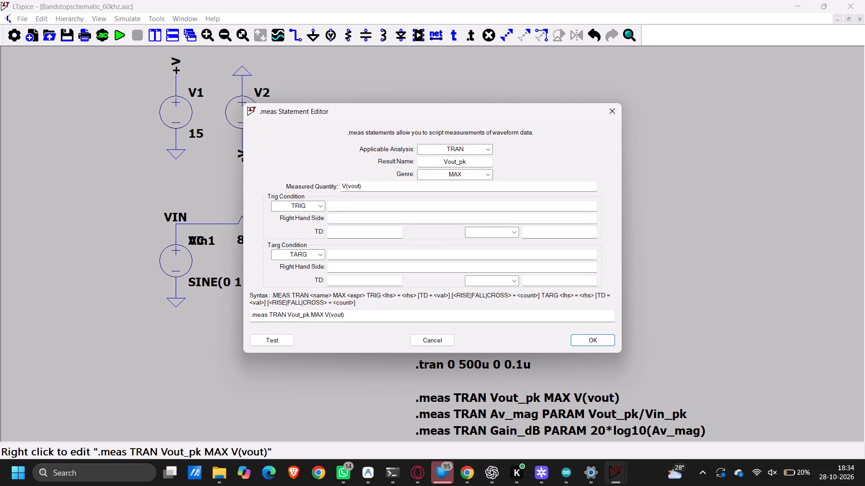
pyautogui.click(525, 316)
pyautogui.press('BackSpace')
pyautogui.press('BackSpace')
pyautogui.press('BackSpace')
pyautogui.press('BackSpace')
pyautogui.press('BackSpace')
pyautogui.press('BackSpace')
pyautogui.press('BackSpace')
pyautogui.press('BackSpace')
pyautogui.press('BackSpace')
pyautogui.press('BackSpace')
pyautogui.press('BackSpace')
pyautogui.press('BackSpace')
pyautogui.press('BackSpace')
pyautogui.press('BackSpace')
pyautogui.press('BackSpace')
pyautogui.press('BackSpace')
pyautogui.press('BackSpace')
pyautogui.press('BackSpace')
pyautogui.press('BackSpace')
pyautogui.press('BackSpace')
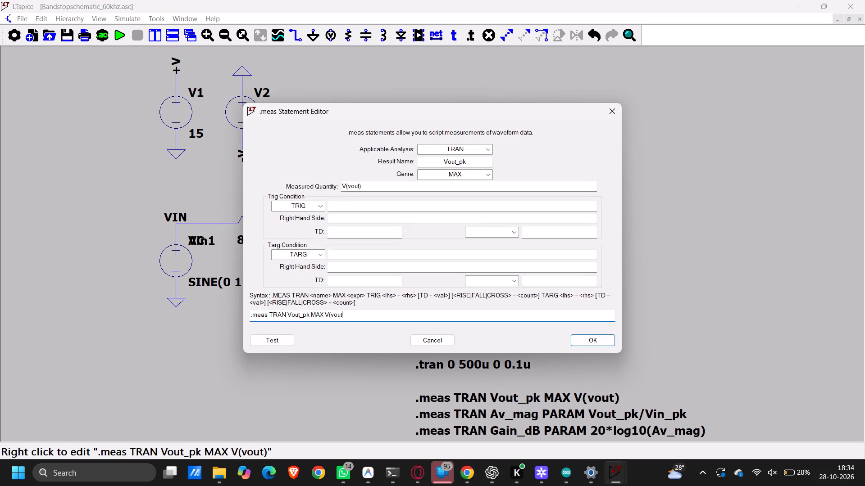
pyautogui.press('Return')
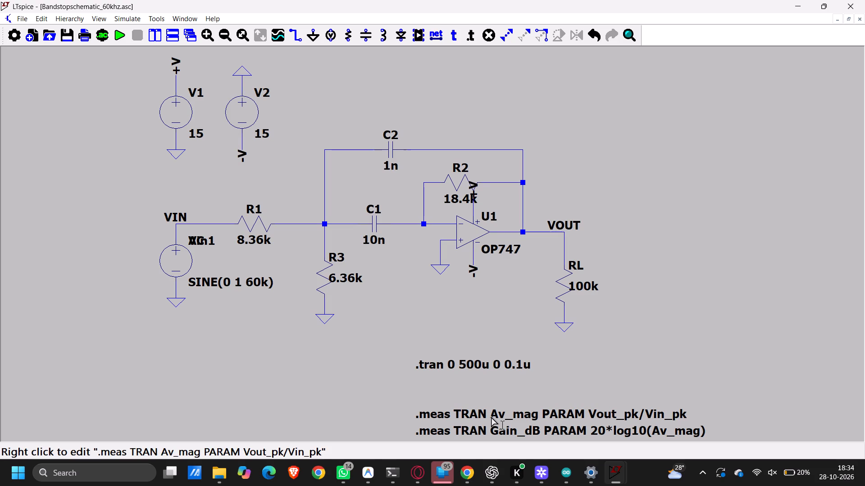
# Remove the Av_mag .meas directive by emptying its statement.
pyautogui.rightClick(491, 416)
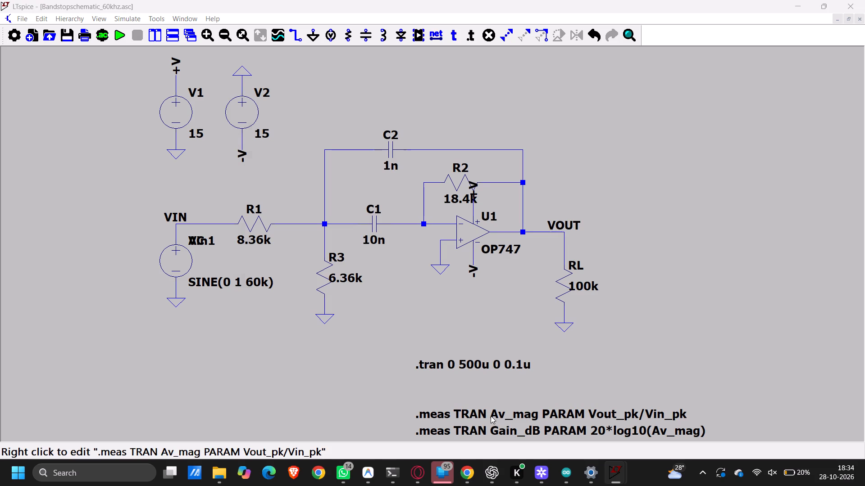
pyautogui.click(509, 316)
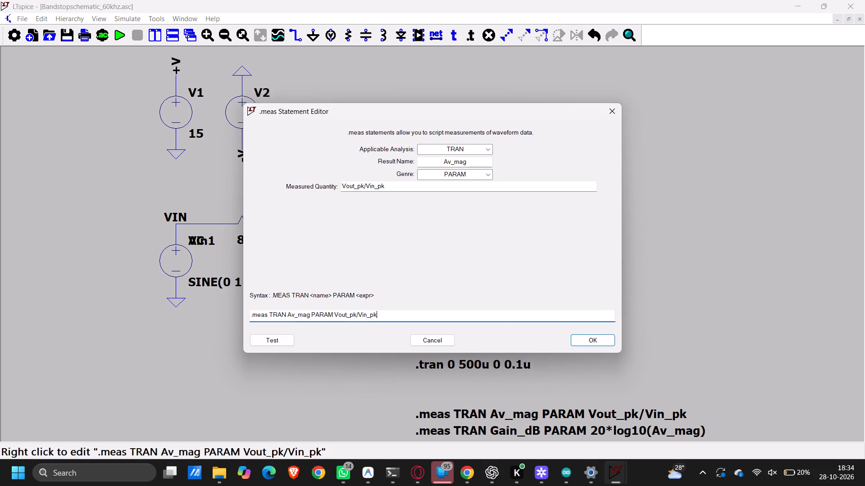
pyautogui.press('BackSpace')
pyautogui.press('BackSpace')
pyautogui.press('BackSpace')
pyautogui.press('BackSpace')
pyautogui.press('BackSpace')
pyautogui.press('BackSpace')
pyautogui.press('BackSpace')
pyautogui.press('BackSpace')
pyautogui.press('BackSpace')
pyautogui.press('BackSpace')
pyautogui.press('BackSpace')
pyautogui.press('BackSpace')
pyautogui.press('BackSpace')
pyautogui.press('BackSpace')
pyautogui.press('BackSpace')
pyautogui.press('BackSpace')
pyautogui.press('BackSpace')
pyautogui.press('BackSpace')
pyautogui.press('BackSpace')
pyautogui.press('BackSpace')
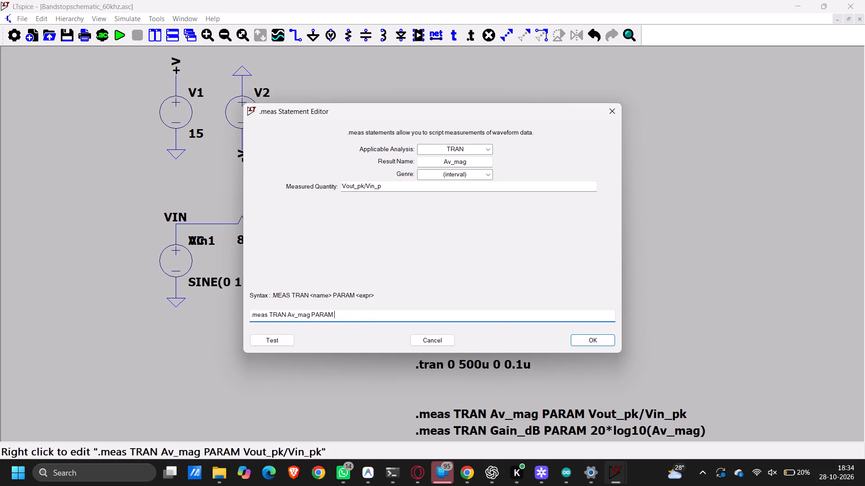
pyautogui.press('Return')
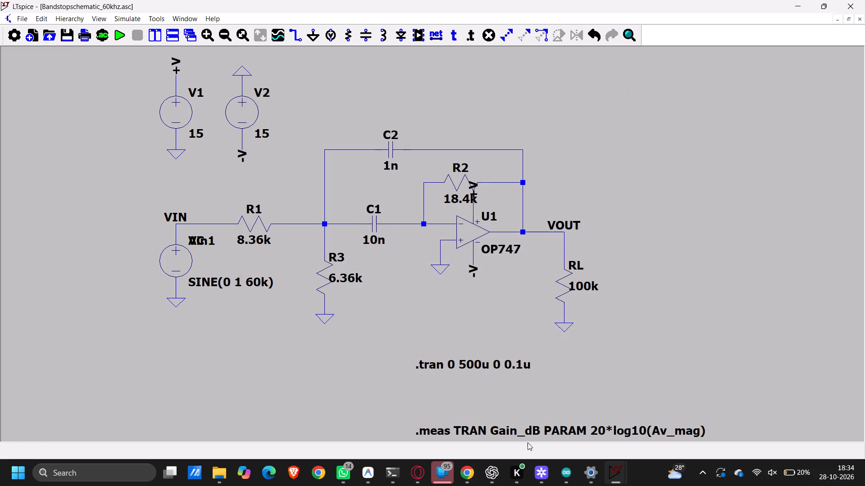
# Remove the Gain_dB .meas directive by emptying its statement.
pyautogui.rightClick(510, 430)
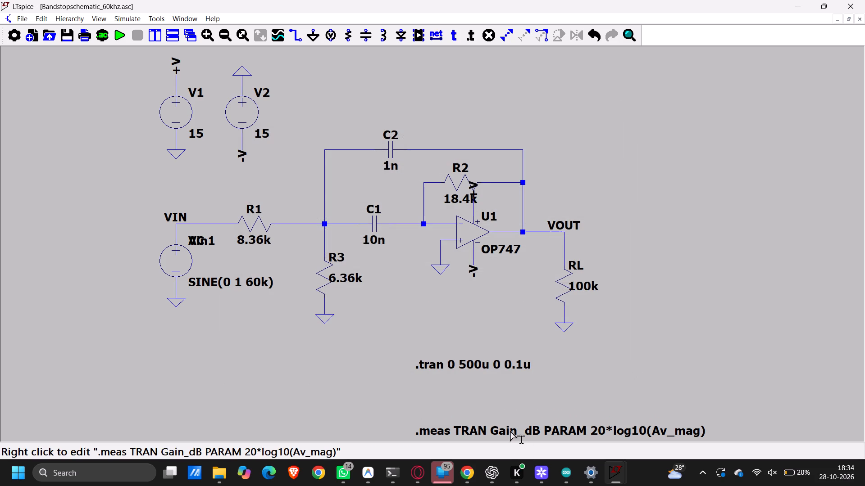
pyautogui.click(510, 430)
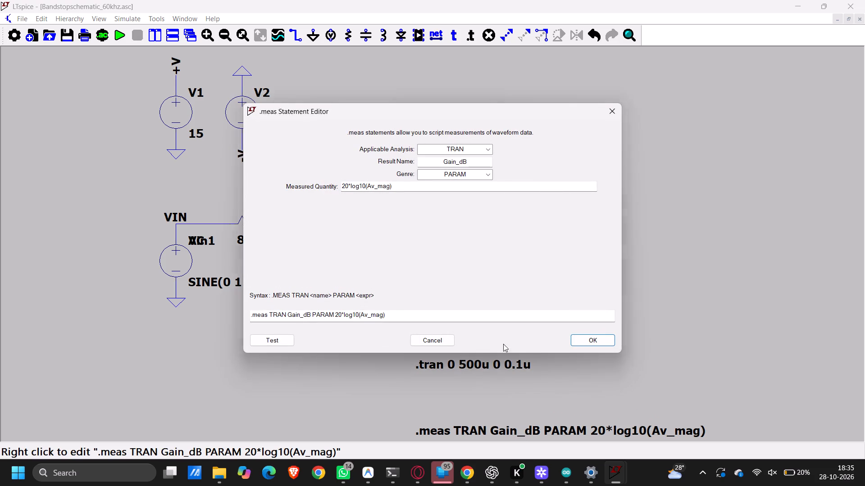
pyautogui.click(516, 316)
pyautogui.press('BackSpace')
pyautogui.press('BackSpace')
pyautogui.press('BackSpace')
pyautogui.press('BackSpace')
pyautogui.press('BackSpace')
pyautogui.press('BackSpace')
pyautogui.press('BackSpace')
pyautogui.press('BackSpace')
pyautogui.press('BackSpace')
pyautogui.press('BackSpace')
pyautogui.press('BackSpace')
pyautogui.press('BackSpace')
pyautogui.press('BackSpace')
pyautogui.press('BackSpace')
pyautogui.press('BackSpace')
pyautogui.press('BackSpace')
pyautogui.press('BackSpace')
pyautogui.press('BackSpace')
pyautogui.press('BackSpace')
pyautogui.press('BackSpace')
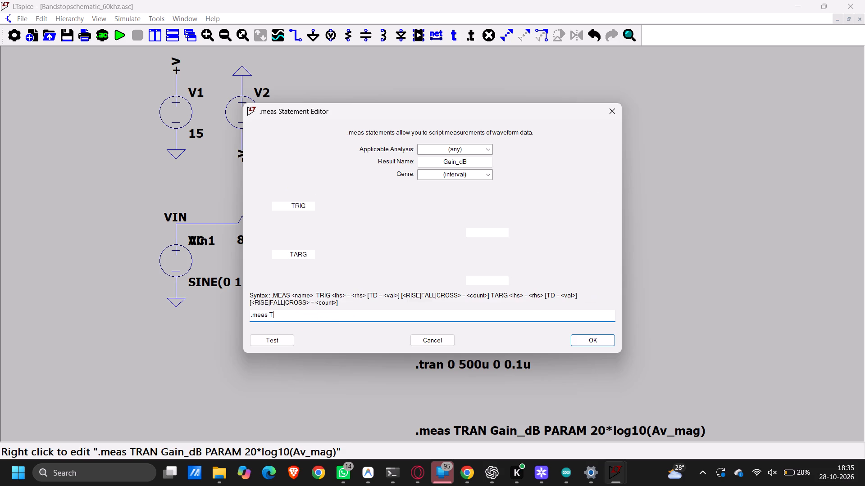
pyautogui.press('Return')
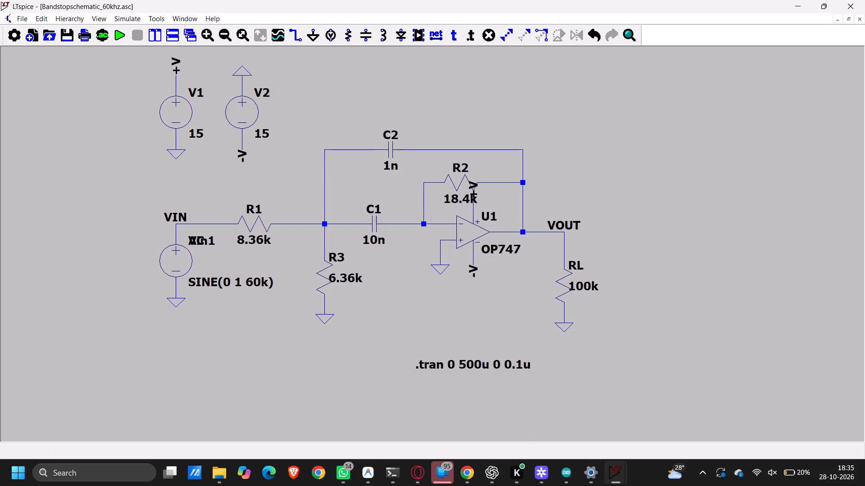
# Run the transient simulation of the 60 kHz schematic.
pyautogui.moveTo(475, 248); pyautogui.dragTo(479, 271)
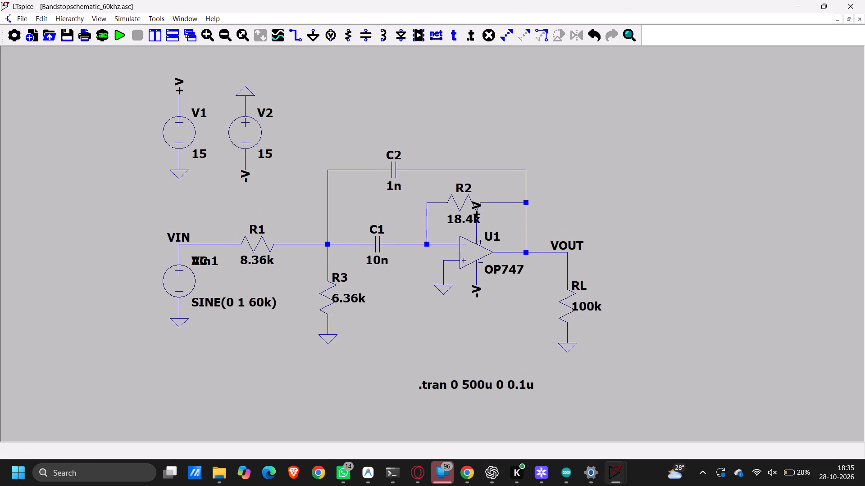
pyautogui.moveTo(479, 271); pyautogui.dragTo(480, 307)
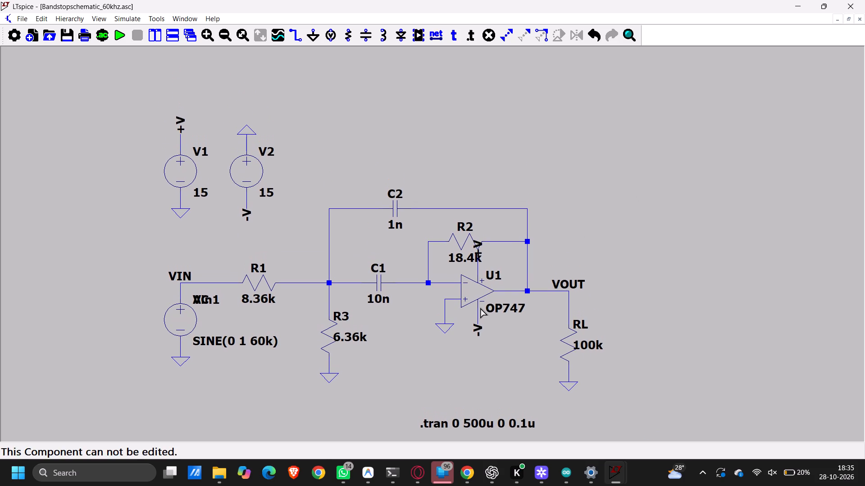
pyautogui.click(121, 33)
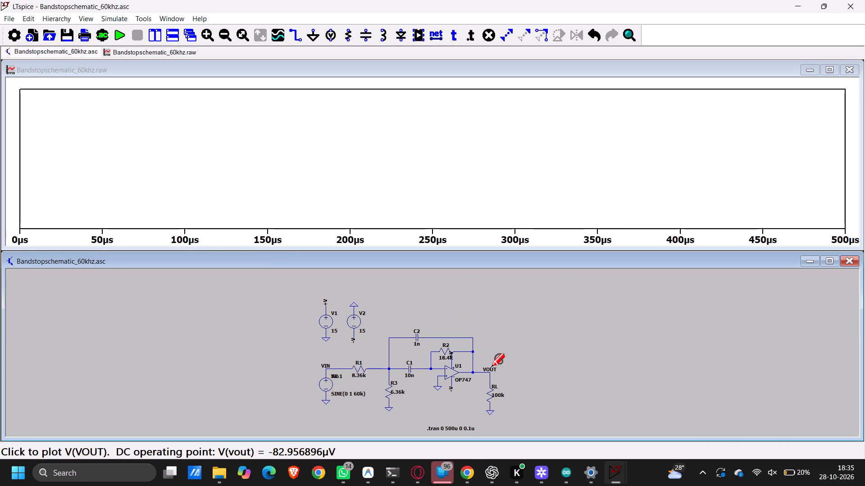
# Plot the VOUT and VIN node voltages in the waveform window.
pyautogui.click(491, 367)
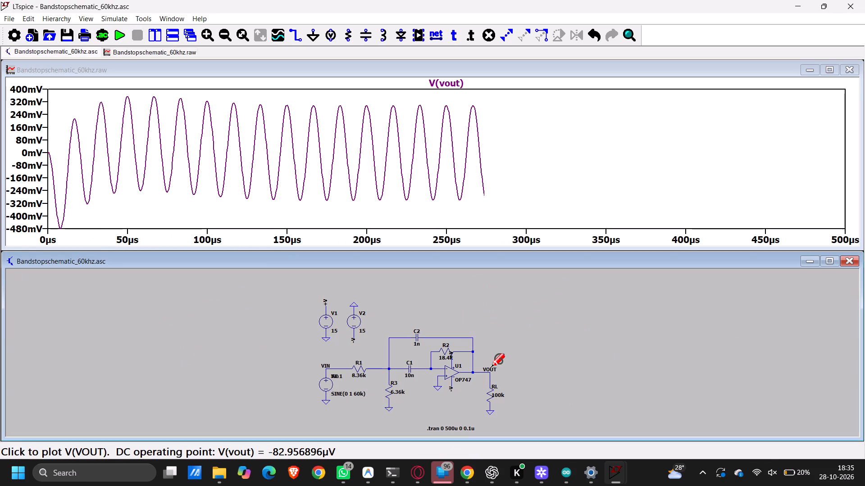
pyautogui.click(329, 365)
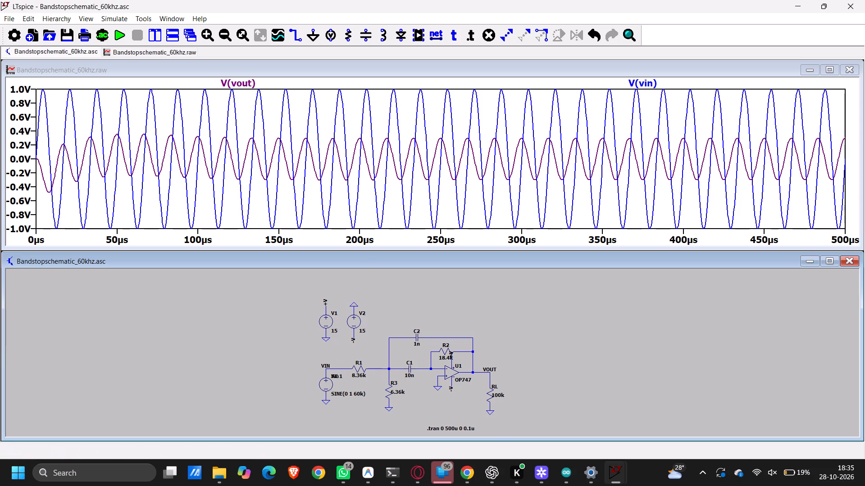
# Place a measurement cursor on the V(vout) trace, switch it to V(vin), and bring the whole cursor readout into view.
pyautogui.rightClick(245, 80)
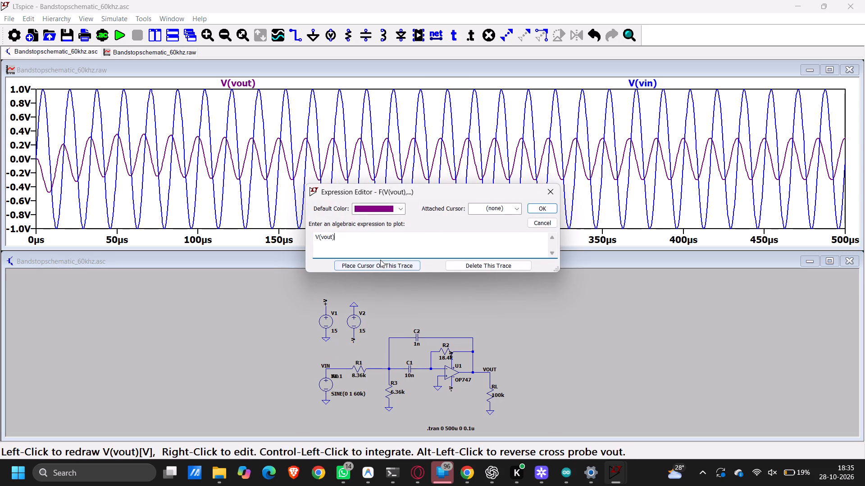
pyautogui.click(381, 265)
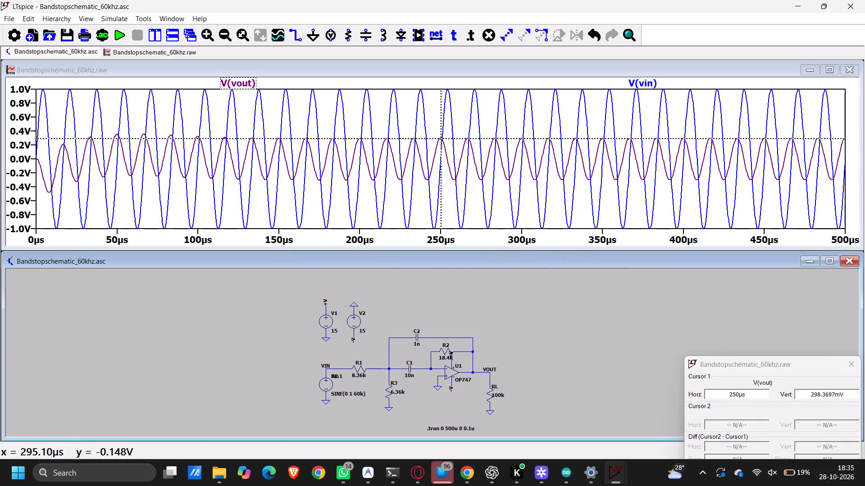
pyautogui.rightClick(637, 84)
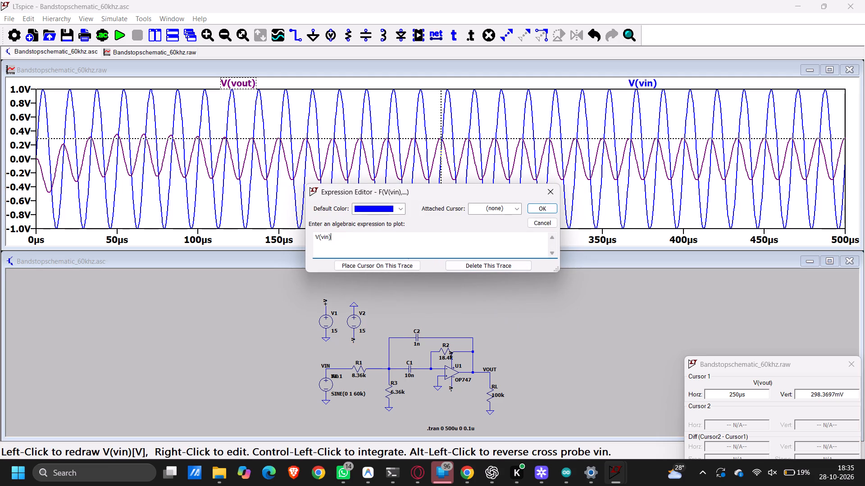
pyautogui.click(407, 268)
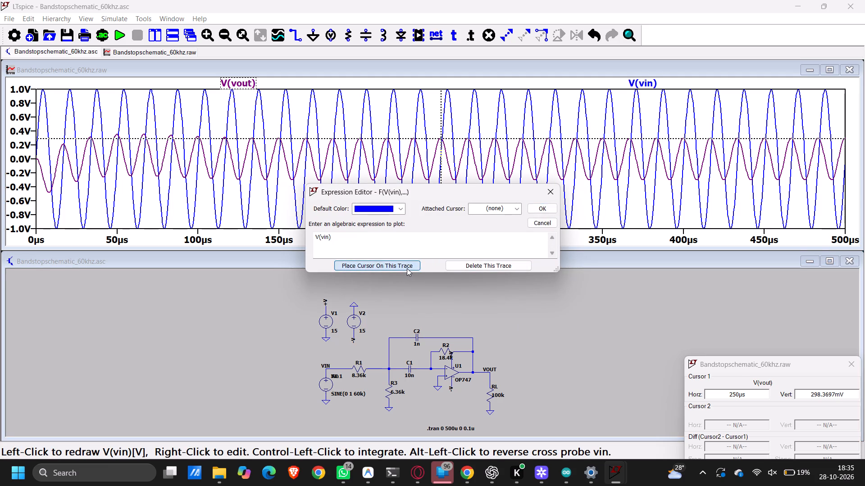
pyautogui.moveTo(774, 360); pyautogui.dragTo(774, 309)
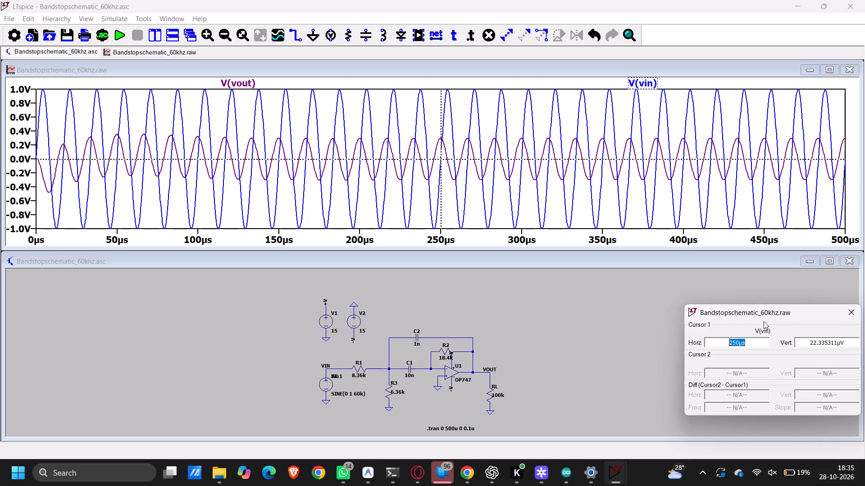
pyautogui.click(764, 321)
pyautogui.click(756, 342)
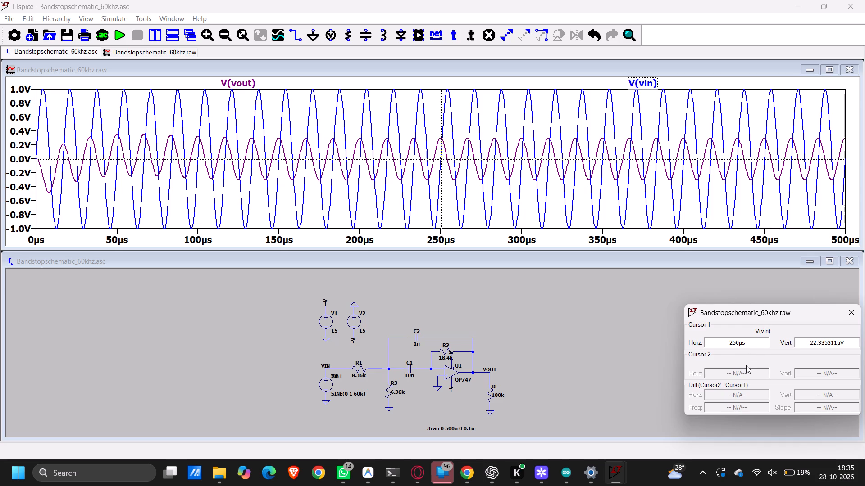
pyautogui.click(752, 358)
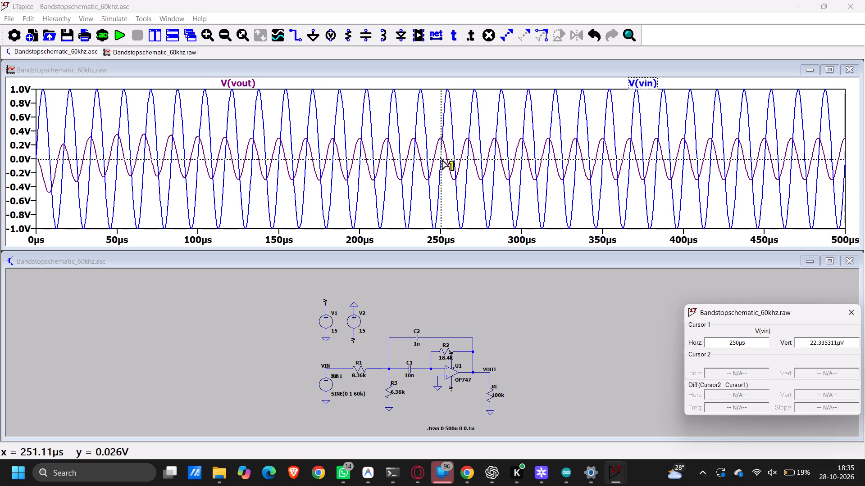
# Position cursor 1 on the V(vin) peak at about 254 µs.
pyautogui.moveTo(442, 158); pyautogui.dragTo(449, 109)
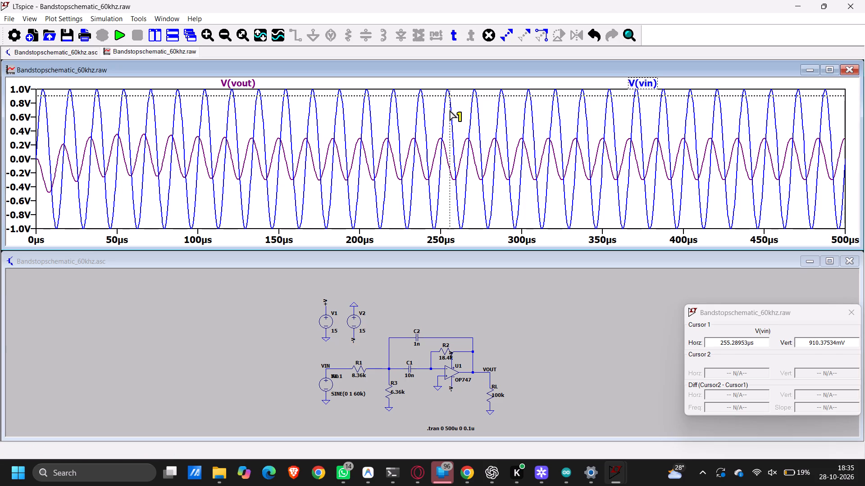
pyautogui.moveTo(449, 109); pyautogui.dragTo(446, 90)
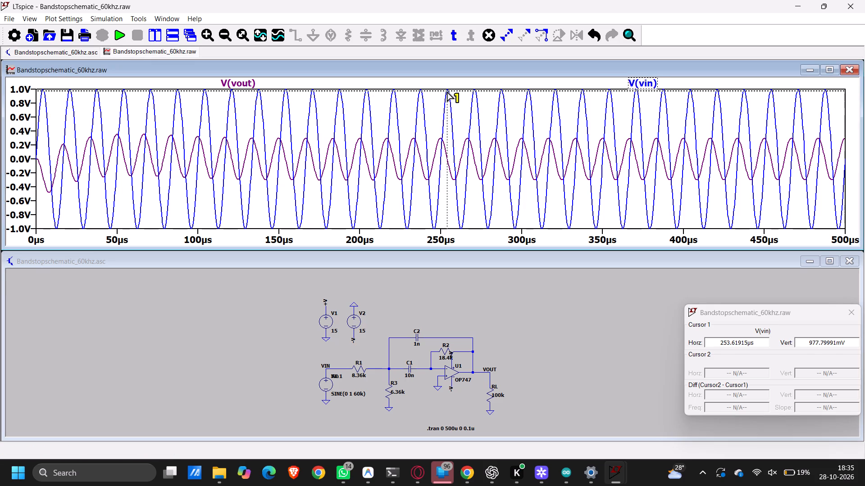
pyautogui.moveTo(446, 90); pyautogui.dragTo(447, 89)
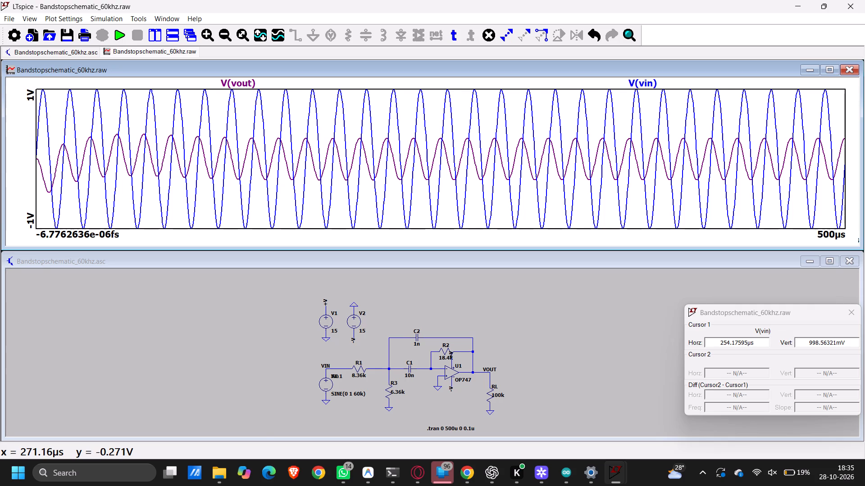
# Switch cursor 1 to V(vout) and back to V(vin), and add a second cursor on the V(vin) trace.
pyautogui.keyDown('ctrl'); pyautogui.scroll(2, 475, 178); pyautogui.keyUp('ctrl')
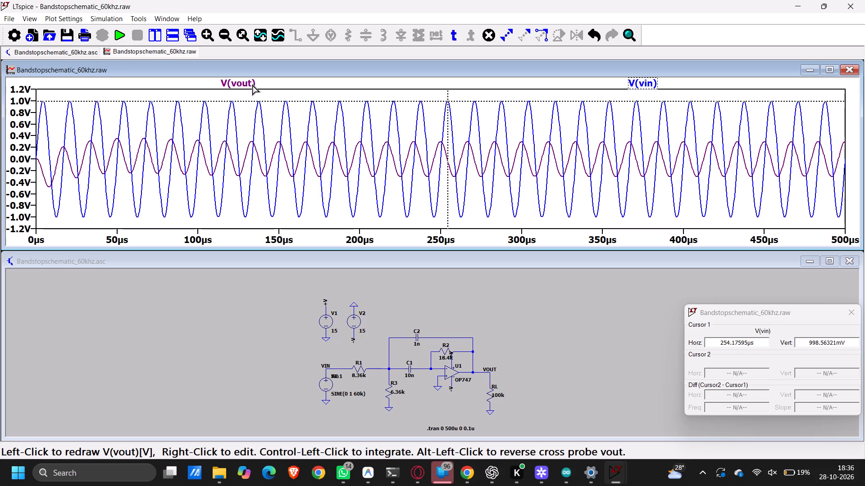
pyautogui.click(252, 84)
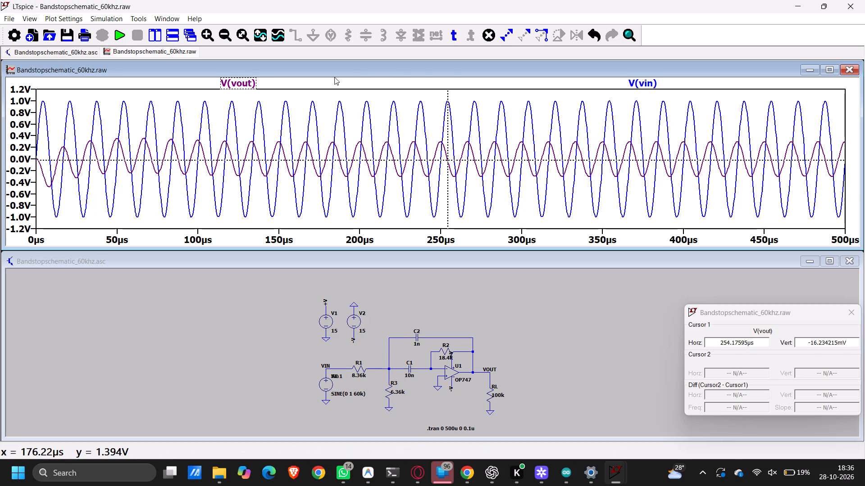
pyautogui.click(643, 81)
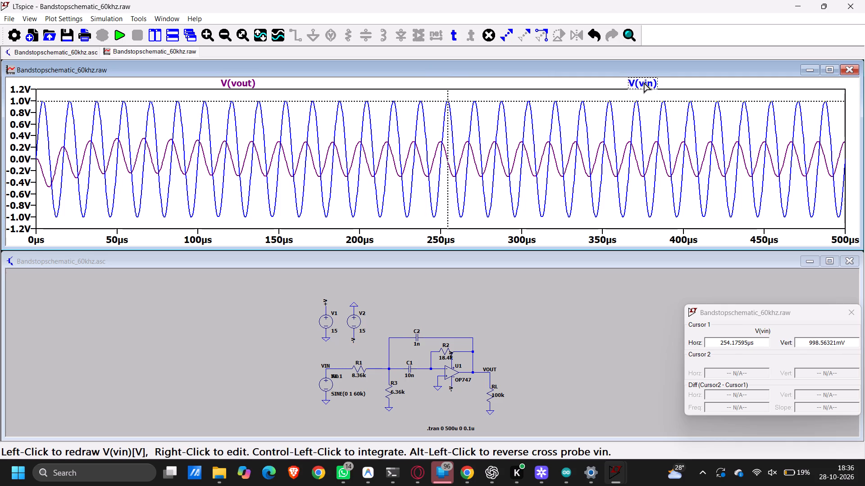
pyautogui.click(643, 81)
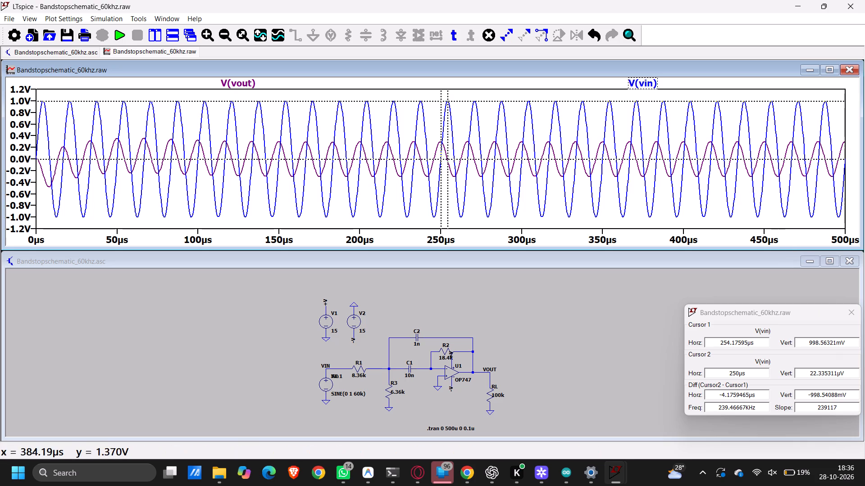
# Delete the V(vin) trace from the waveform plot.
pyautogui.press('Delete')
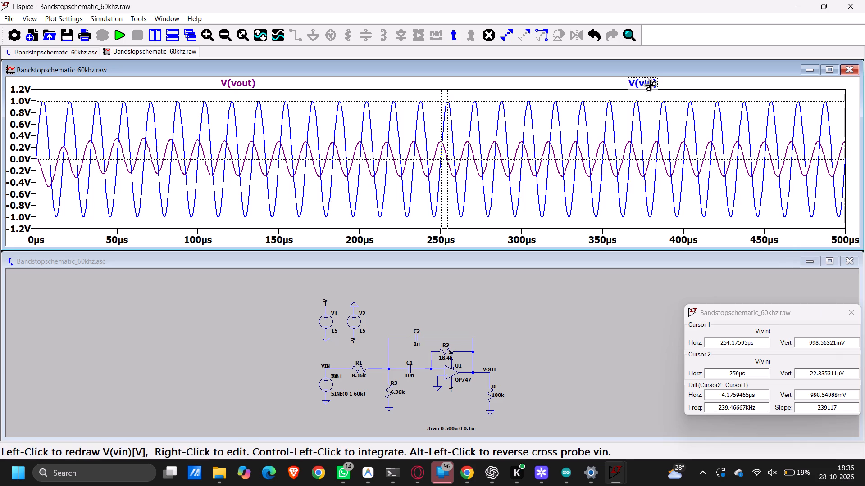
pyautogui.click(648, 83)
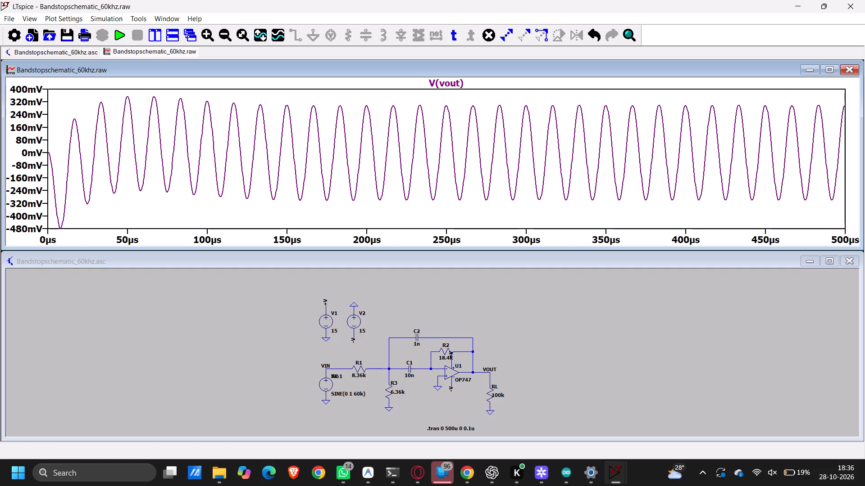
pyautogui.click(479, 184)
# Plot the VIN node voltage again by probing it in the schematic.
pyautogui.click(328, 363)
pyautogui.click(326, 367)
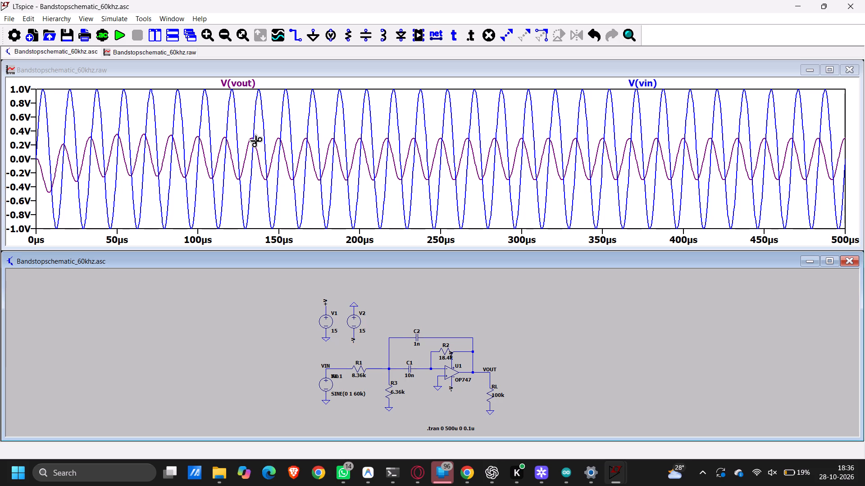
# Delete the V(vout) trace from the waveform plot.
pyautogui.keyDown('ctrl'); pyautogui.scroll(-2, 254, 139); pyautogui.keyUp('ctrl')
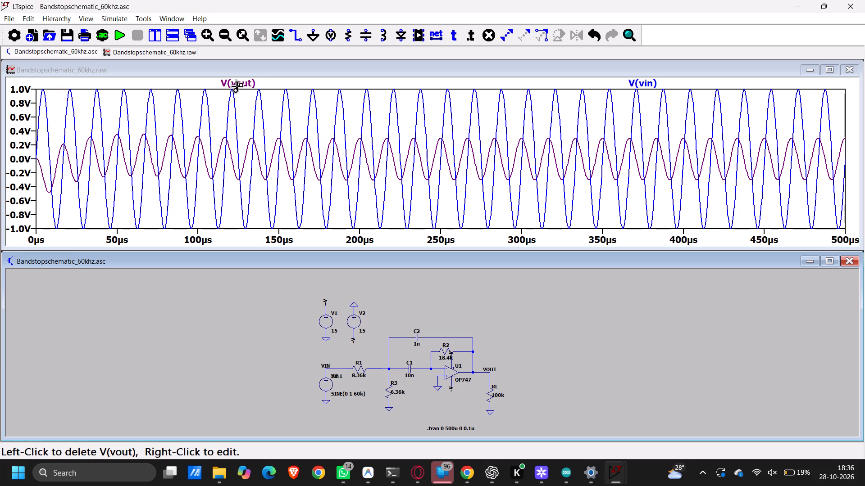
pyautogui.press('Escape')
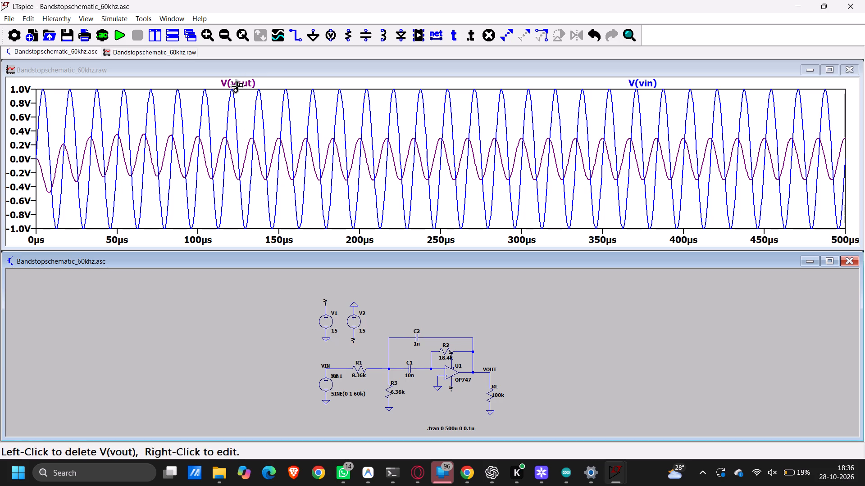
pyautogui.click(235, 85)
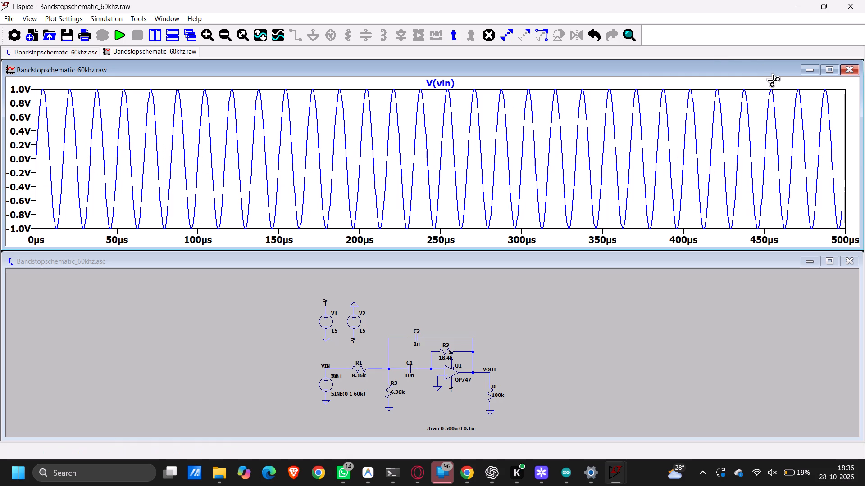
# Close the waveform window and rerun the transient simulation.
pyautogui.click(845, 70)
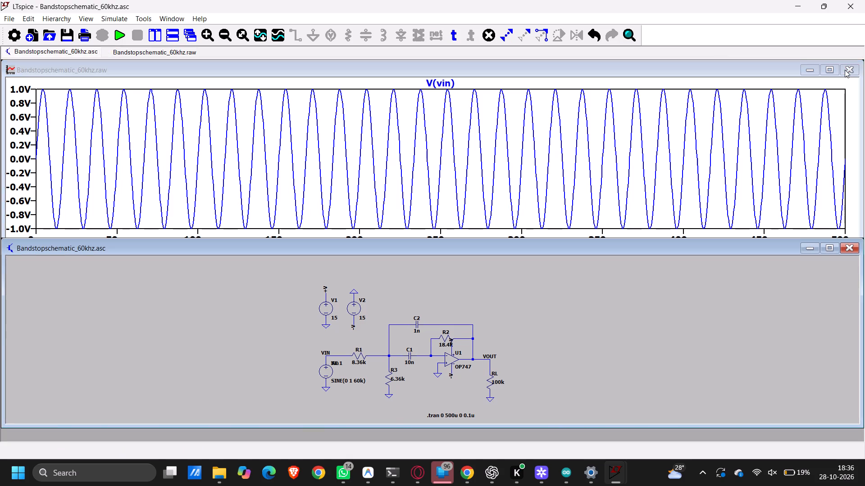
pyautogui.click(125, 32)
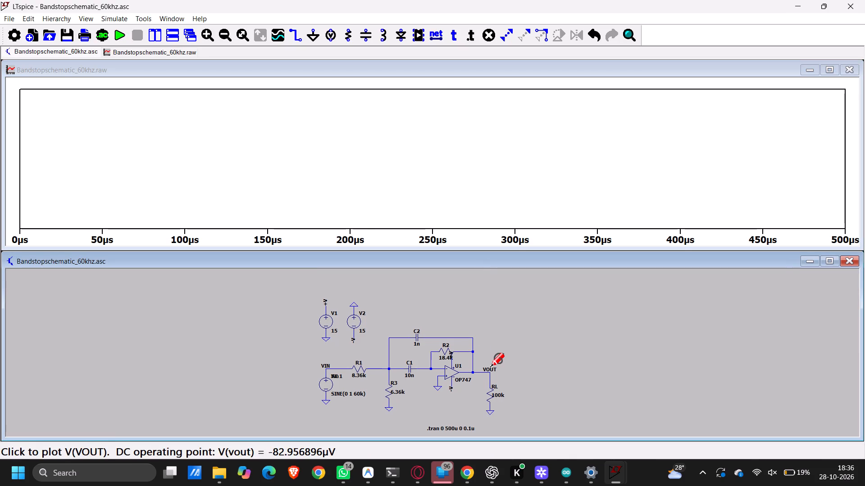
# Plot the VOUT node voltage in the new waveform window.
pyautogui.click(490, 367)
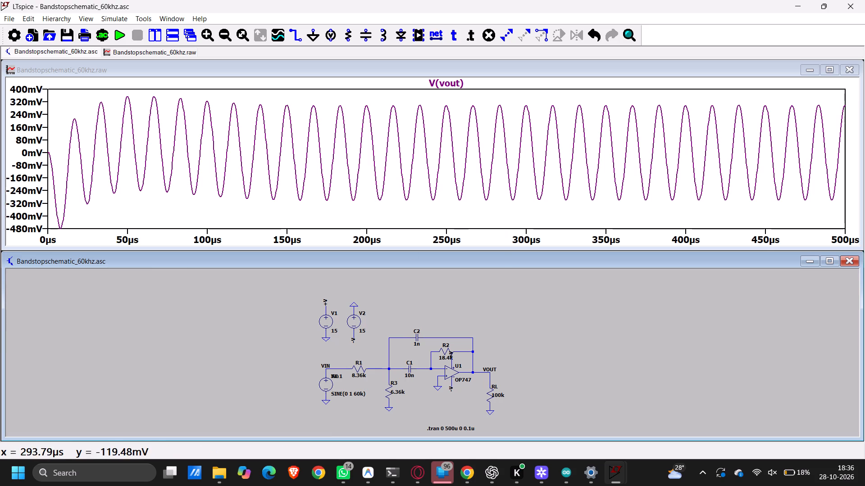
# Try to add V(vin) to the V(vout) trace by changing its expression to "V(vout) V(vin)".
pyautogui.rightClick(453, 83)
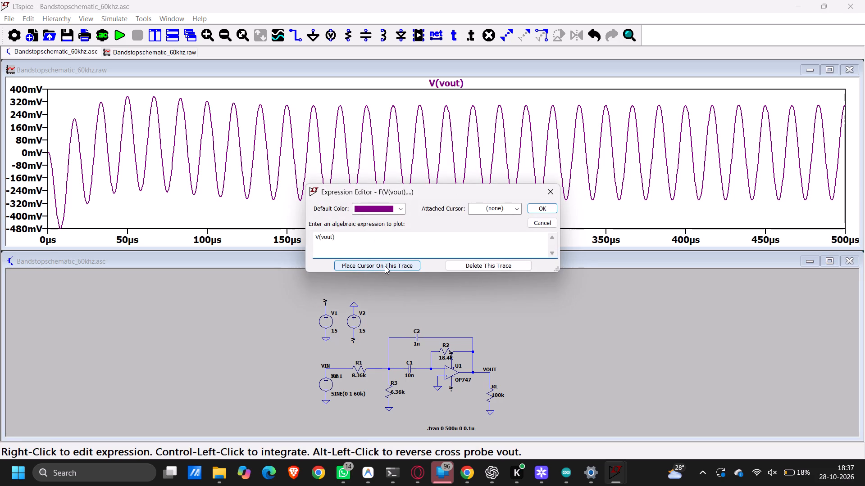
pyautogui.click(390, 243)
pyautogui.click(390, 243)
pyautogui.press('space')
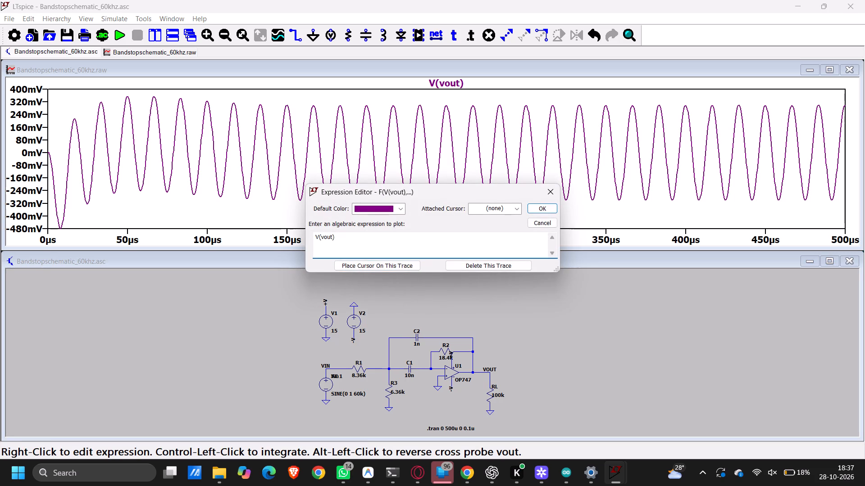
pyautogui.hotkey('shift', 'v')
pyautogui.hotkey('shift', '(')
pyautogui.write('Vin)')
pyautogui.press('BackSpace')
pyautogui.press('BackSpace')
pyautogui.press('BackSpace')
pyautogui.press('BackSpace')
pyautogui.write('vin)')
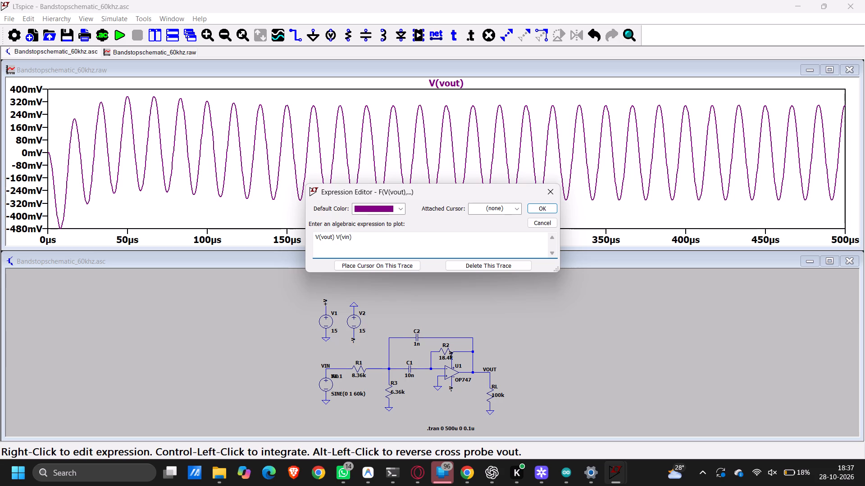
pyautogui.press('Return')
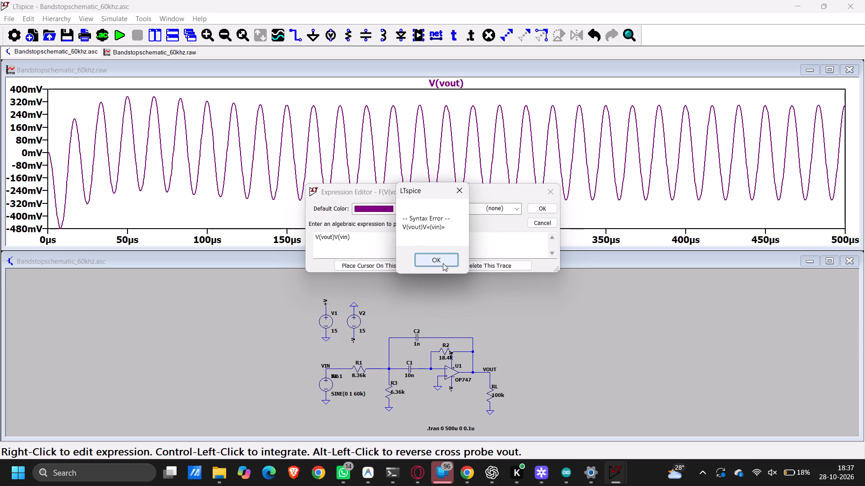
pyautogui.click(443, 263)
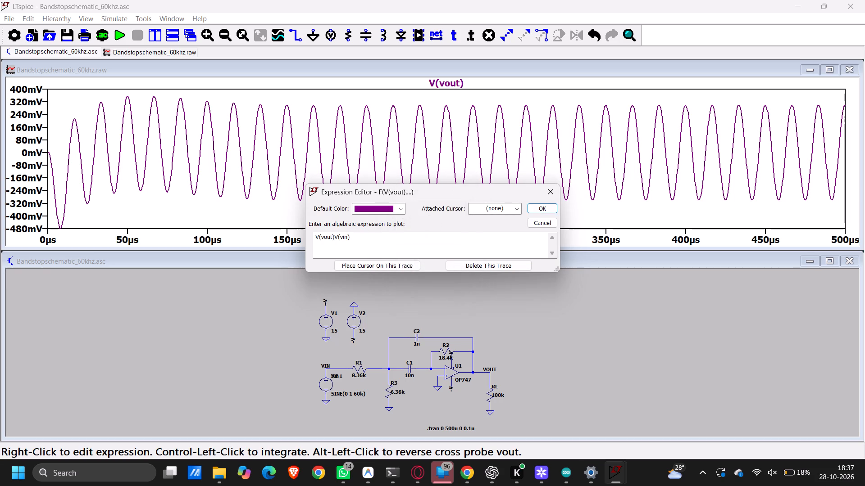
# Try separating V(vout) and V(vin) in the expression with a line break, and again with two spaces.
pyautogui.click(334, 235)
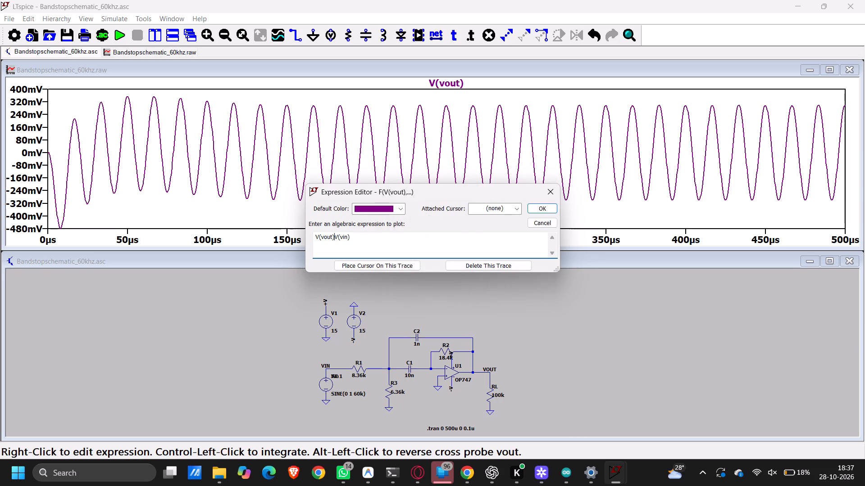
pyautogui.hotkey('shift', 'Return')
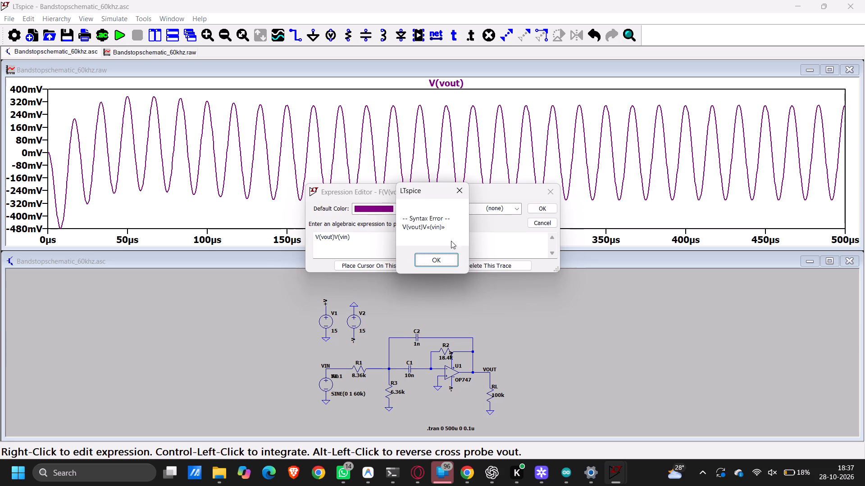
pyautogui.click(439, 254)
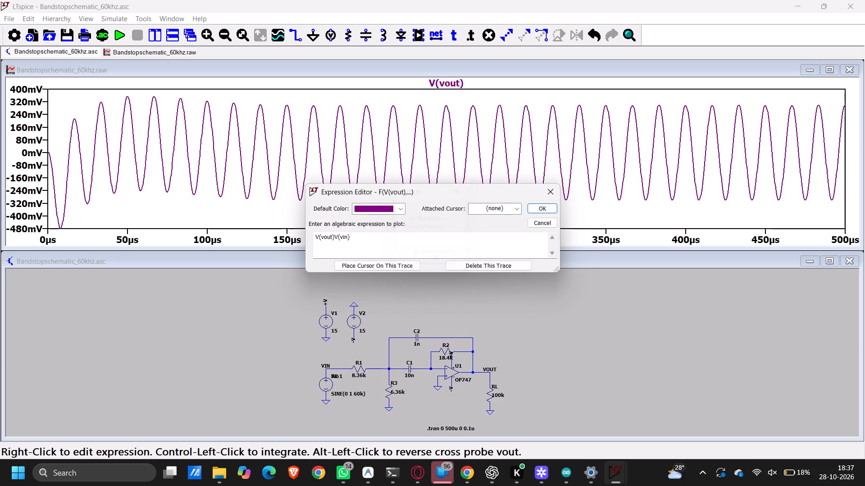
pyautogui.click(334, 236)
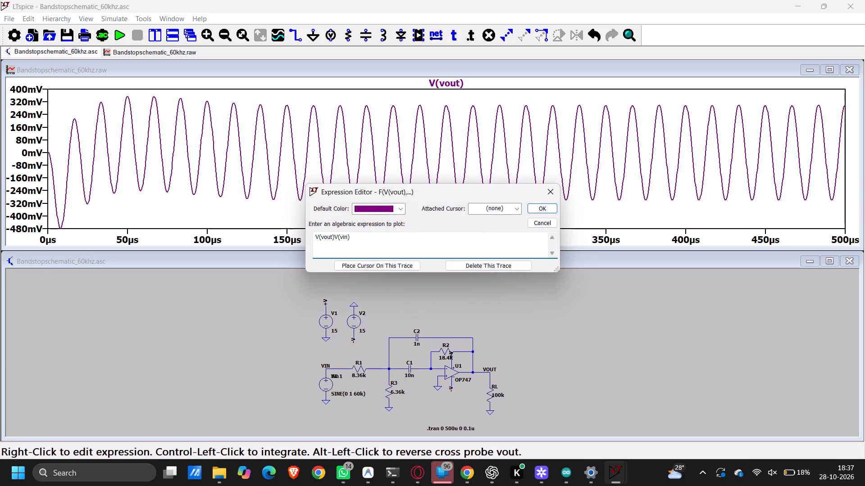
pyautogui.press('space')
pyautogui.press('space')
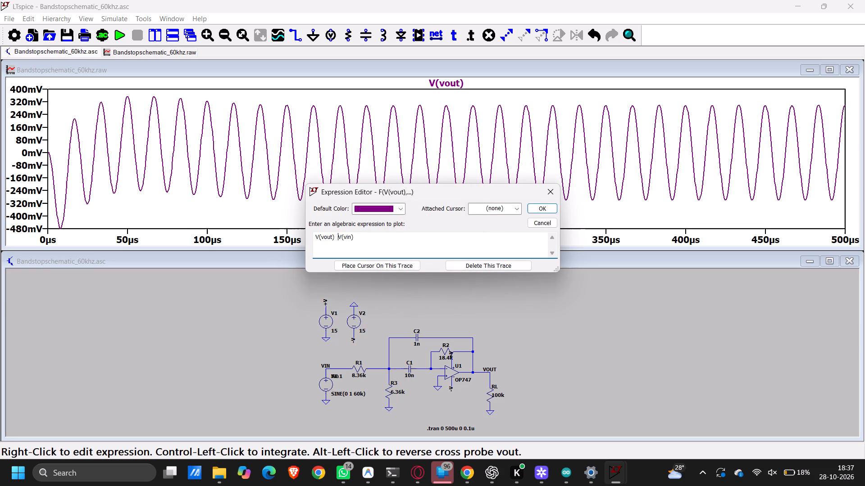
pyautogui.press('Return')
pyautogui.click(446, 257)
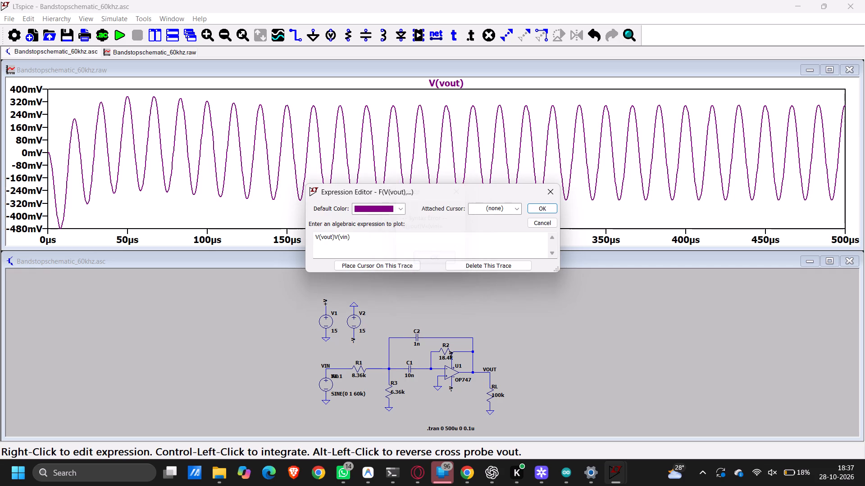
# Reduce the expression to V(vout) alone and place a measurement cursor on that trace.
pyautogui.click(385, 239)
pyautogui.press('BackSpace')
pyautogui.press('BackSpace')
pyautogui.press('BackSpace')
pyautogui.press('BackSpace')
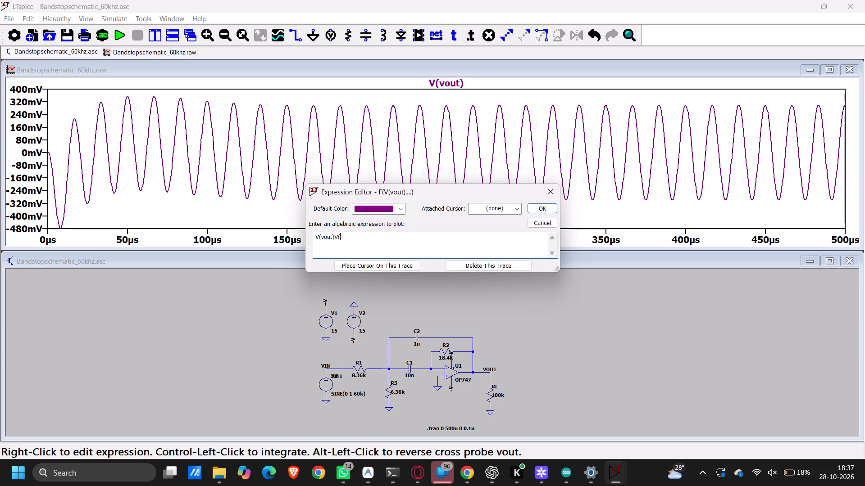
pyautogui.press('BackSpace')
pyautogui.press('BackSpace')
pyautogui.click(396, 264)
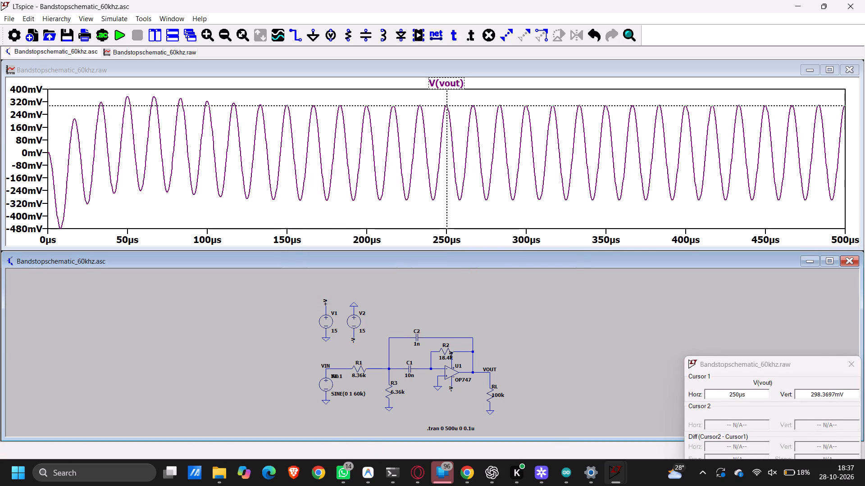
pyautogui.click(705, 413)
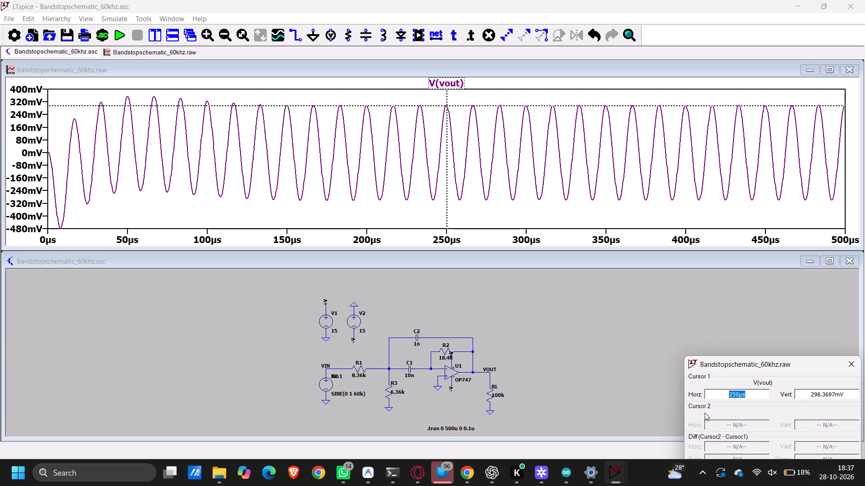
pyautogui.click(705, 413)
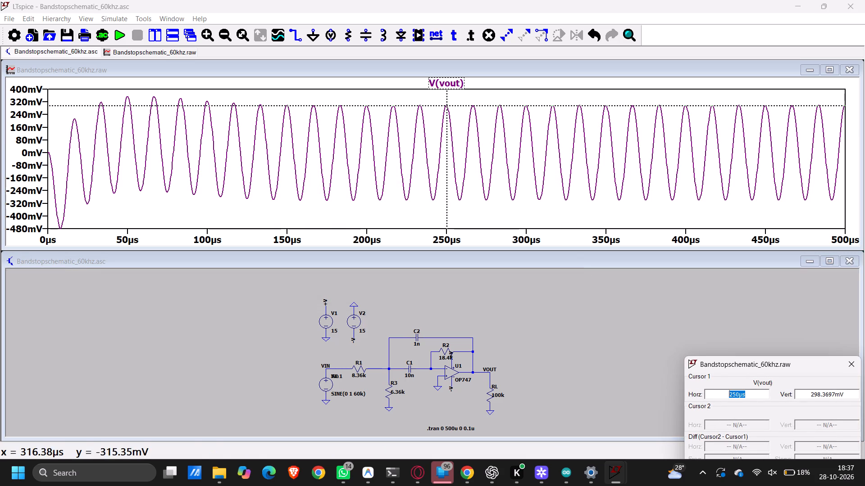
# Add V(vin) from the available data as a second trace in the waveform plot.
pyautogui.click(552, 202)
pyautogui.rightClick(552, 202)
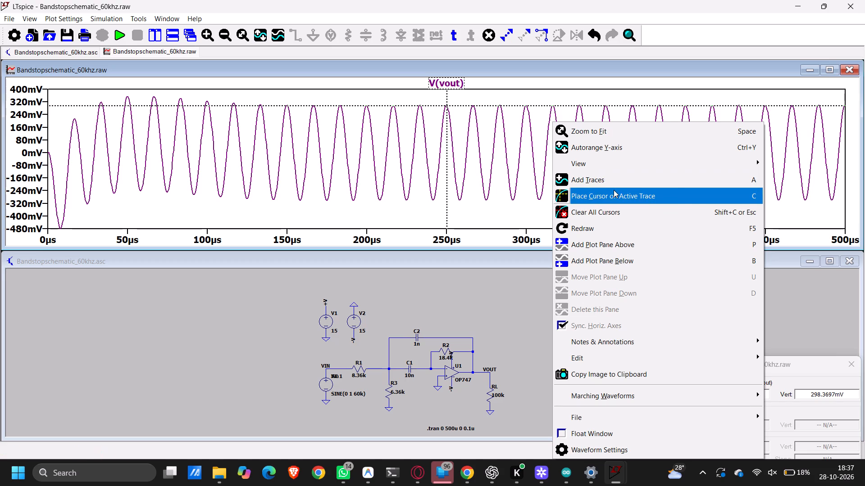
pyautogui.click(628, 176)
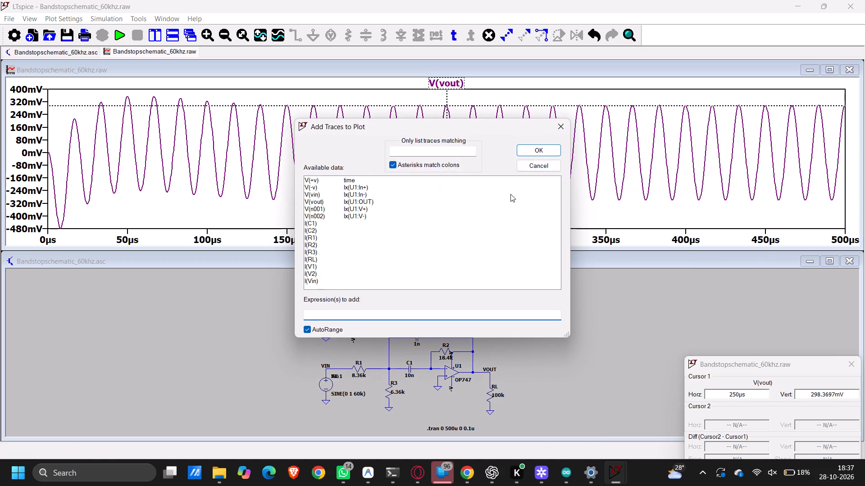
pyautogui.doubleClick(316, 196)
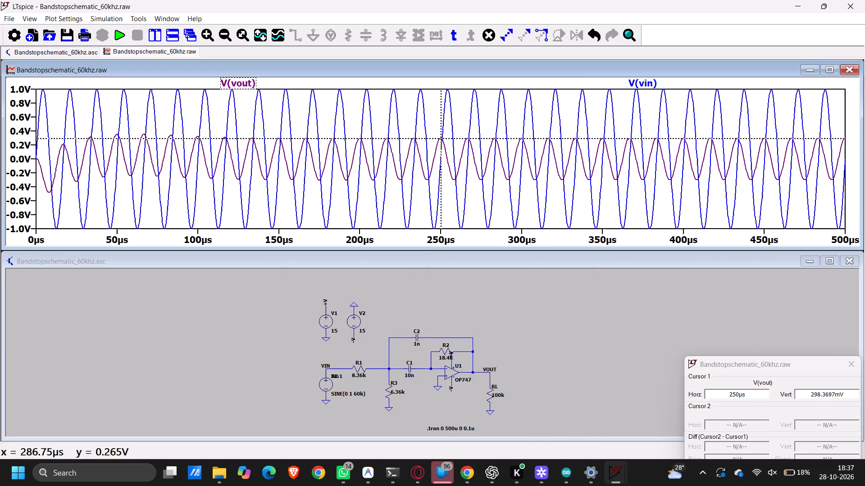
# Switch cursor 1 to V(vin) and place a second cursor on the V(vin) trace.
pyautogui.click(645, 78)
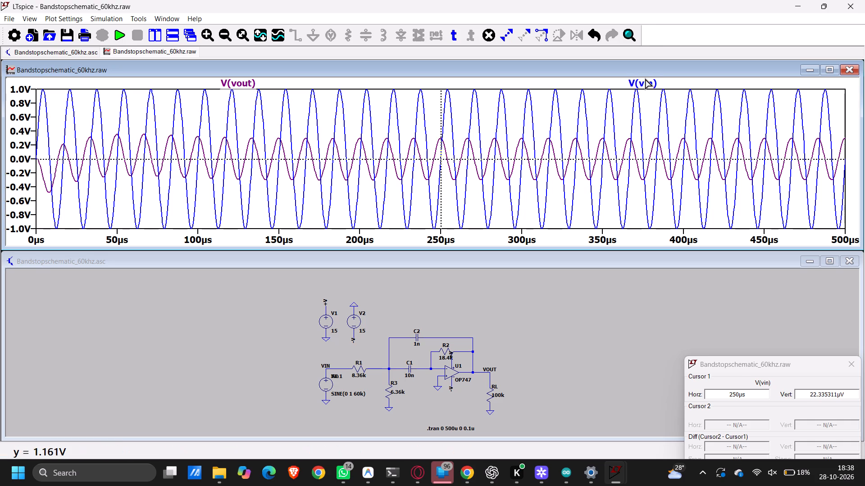
pyautogui.rightClick(645, 78)
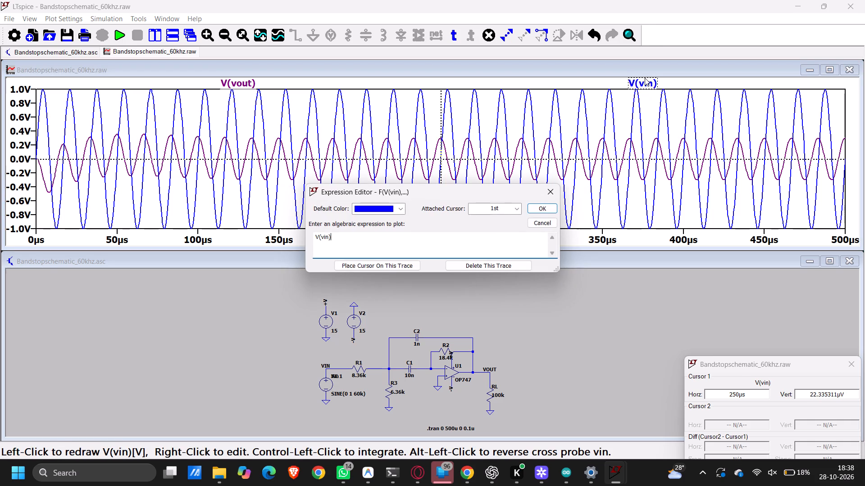
pyautogui.click(398, 270)
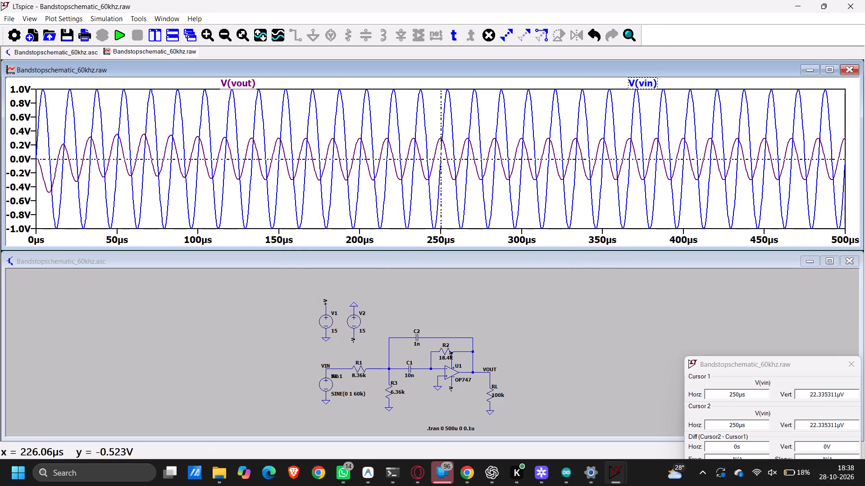
# Place a measurement cursor on the V(vout) trace, keeping cursor 2 on V(vin).
pyautogui.rightClick(237, 85)
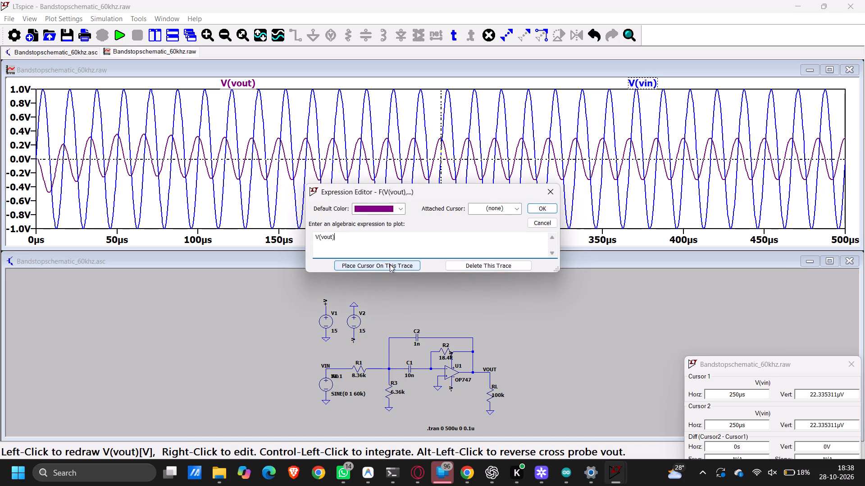
pyautogui.click(390, 264)
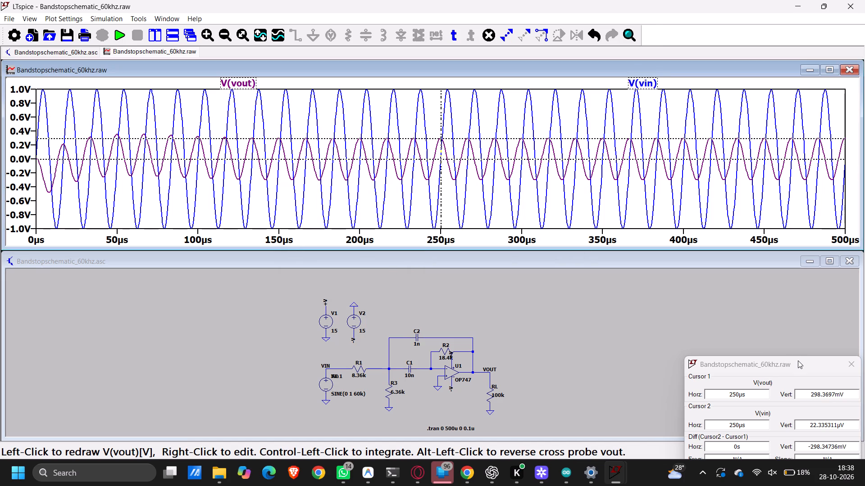
# Move the cursor readout window over the empty area of the schematic so all its values can be read.
pyautogui.moveTo(798, 360); pyautogui.dragTo(772, 278)
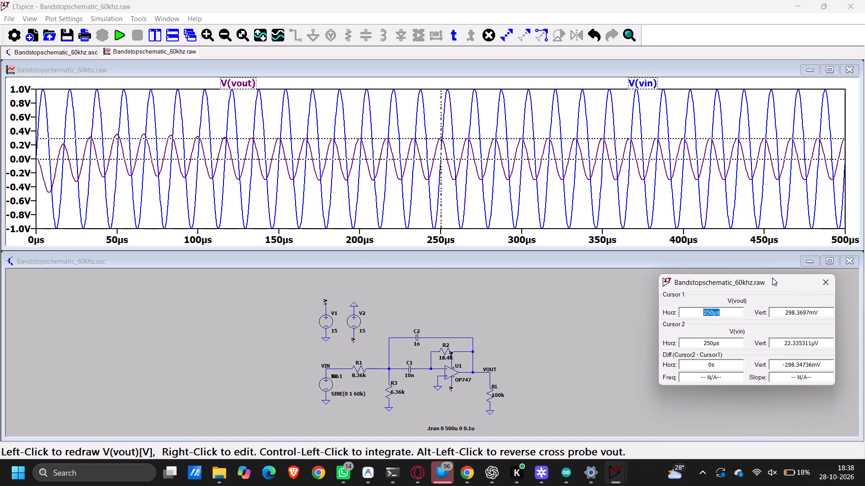
pyautogui.moveTo(772, 278); pyautogui.dragTo(772, 306)
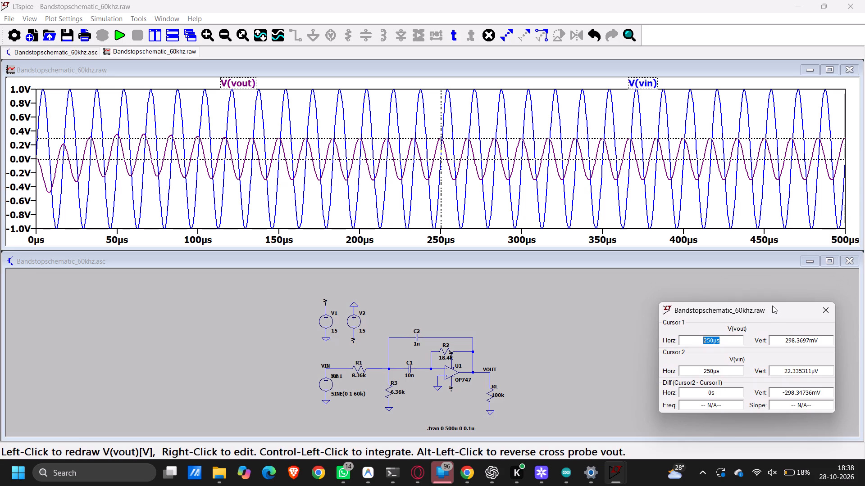
pyautogui.click(685, 380)
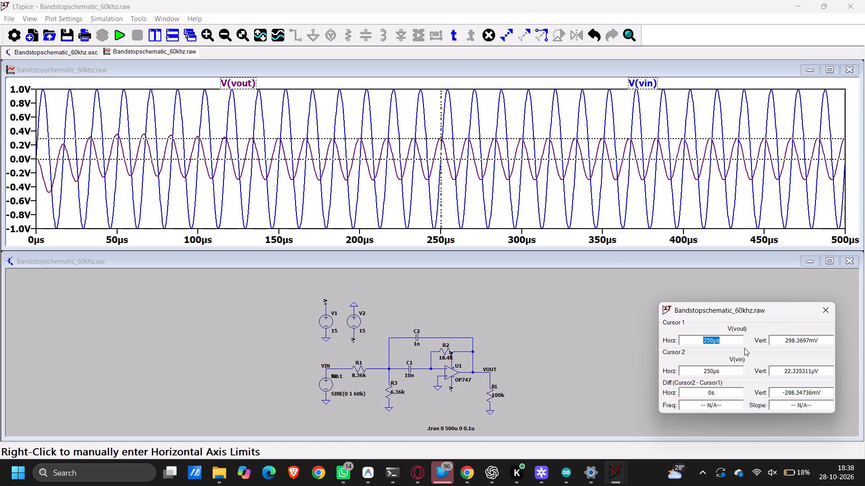
pyautogui.click(735, 341)
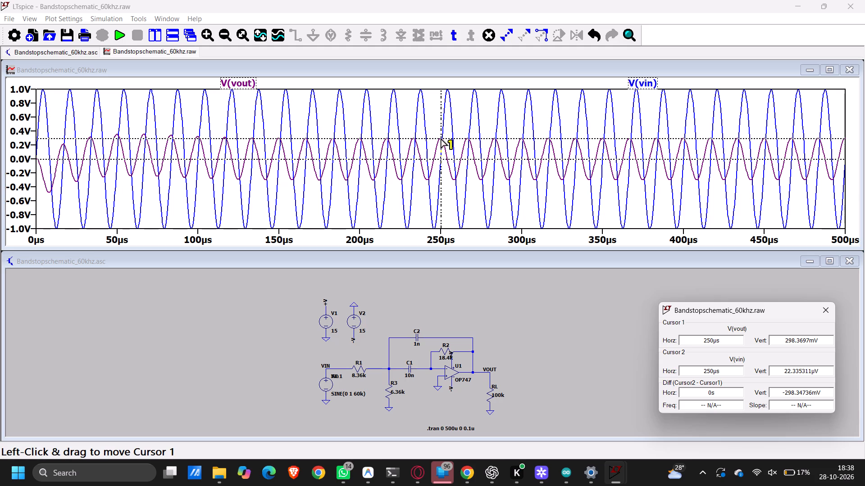
# Move cursor 1 along V(vout) to the positive peak at about 233.3 µs.
pyautogui.moveTo(440, 137); pyautogui.dragTo(477, 180)
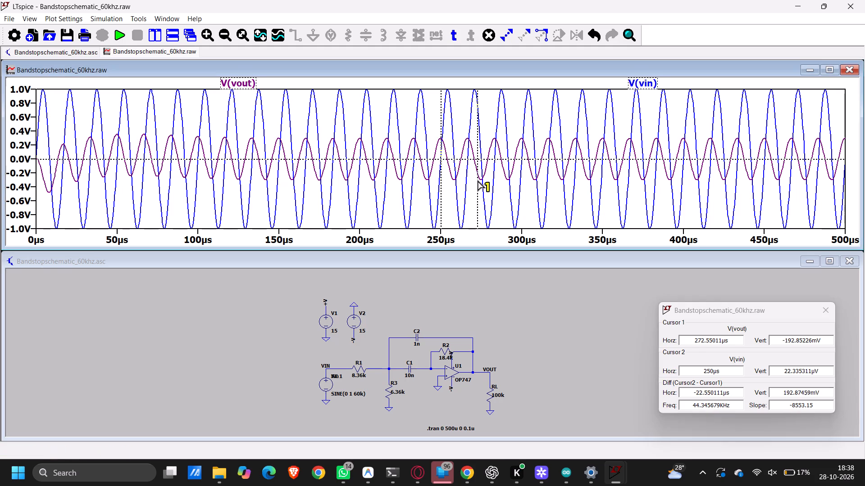
pyautogui.moveTo(477, 180); pyautogui.dragTo(484, 178)
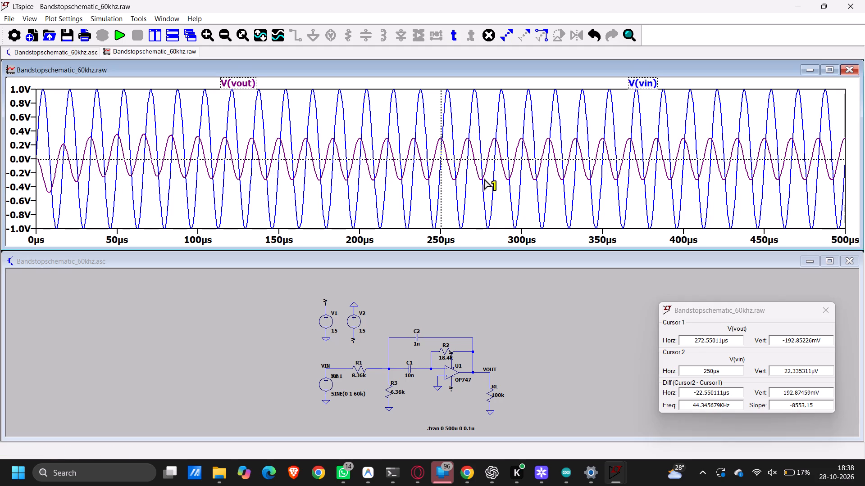
pyautogui.moveTo(484, 178); pyautogui.dragTo(534, 143)
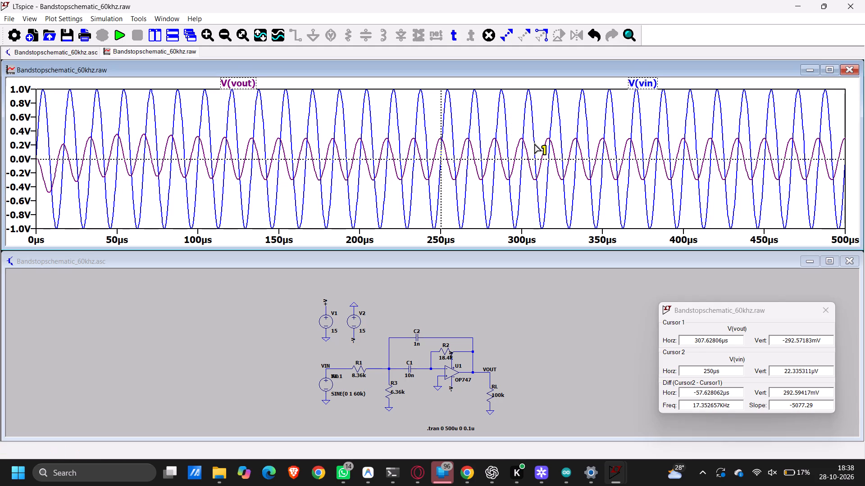
pyautogui.moveTo(534, 143); pyautogui.dragTo(481, 78)
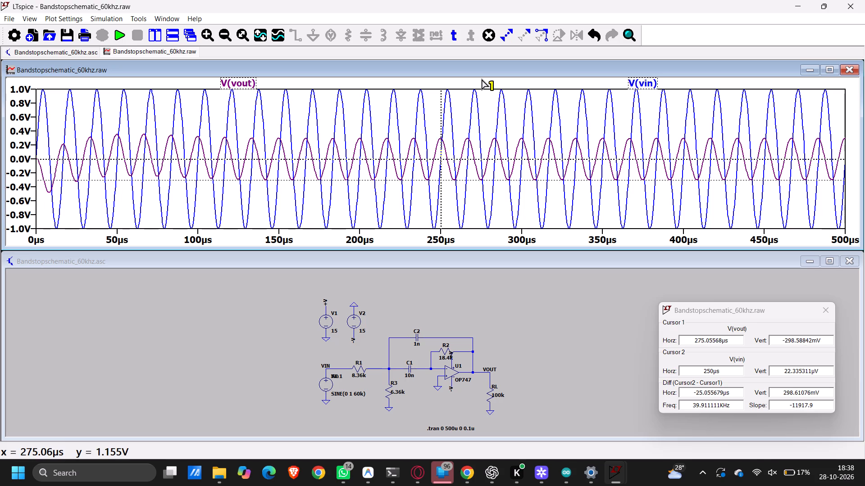
pyautogui.moveTo(481, 78); pyautogui.dragTo(531, 155)
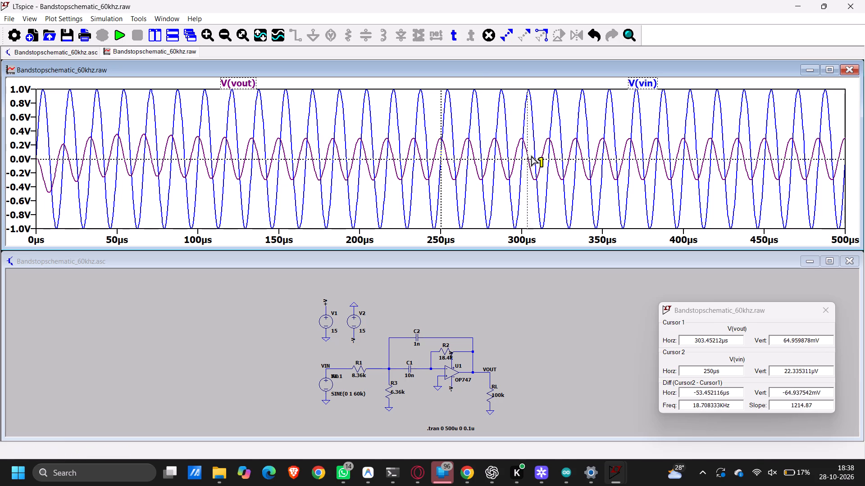
pyautogui.moveTo(531, 155); pyautogui.dragTo(528, 81)
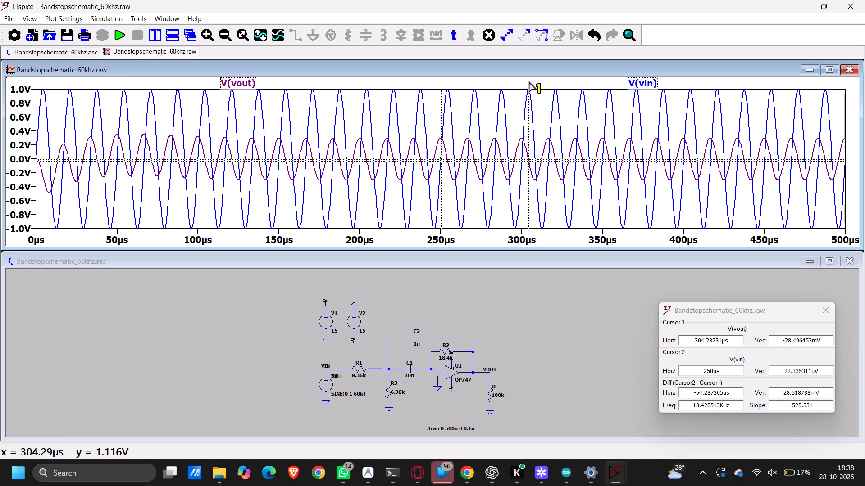
pyautogui.moveTo(528, 81); pyautogui.dragTo(548, 66)
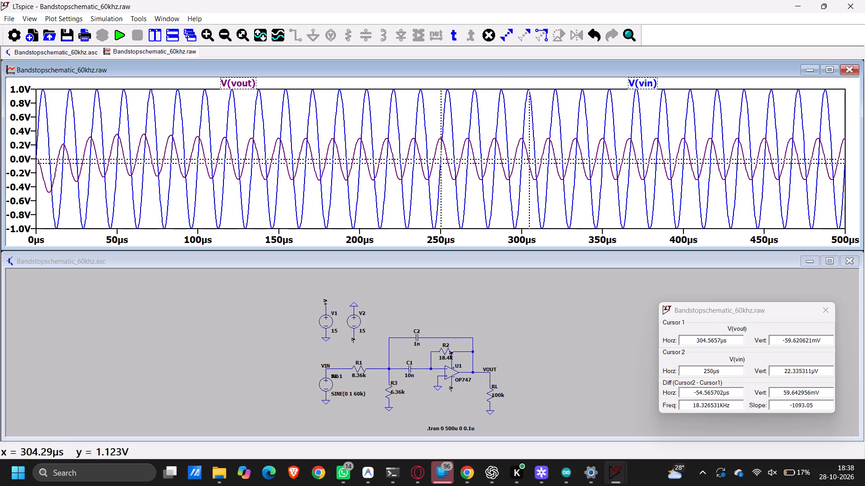
pyautogui.moveTo(548, 66); pyautogui.dragTo(423, 171)
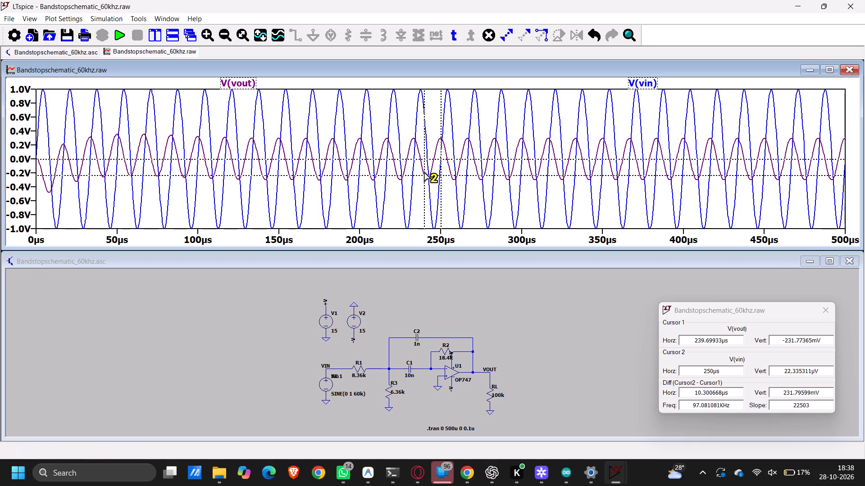
pyautogui.moveTo(423, 171); pyautogui.dragTo(415, 133)
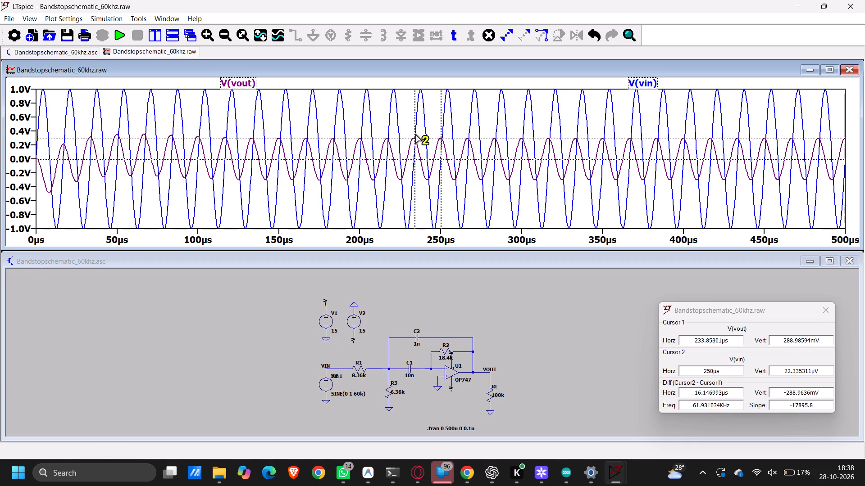
pyautogui.moveTo(415, 133); pyautogui.dragTo(414, 132)
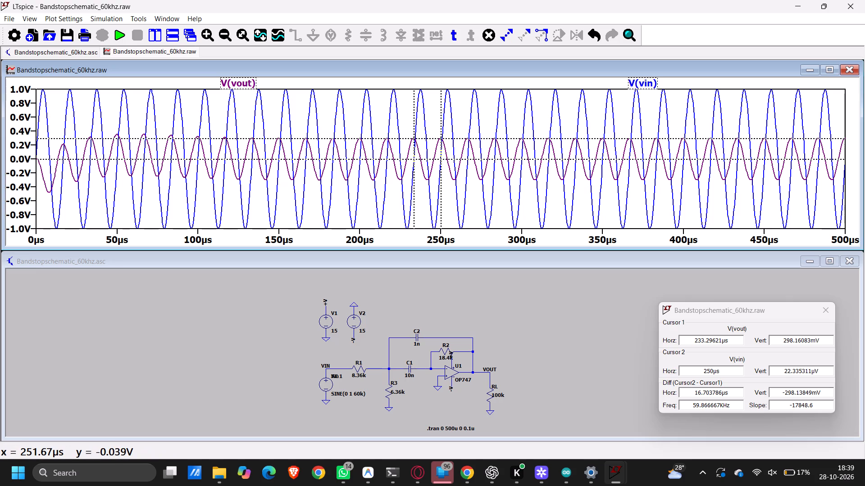
# Move cursor 2 along V(vin) to the positive peak at about 237.5 µs, just after cursor 1.
pyautogui.click(440, 159)
pyautogui.moveTo(440, 159); pyautogui.dragTo(440, 147)
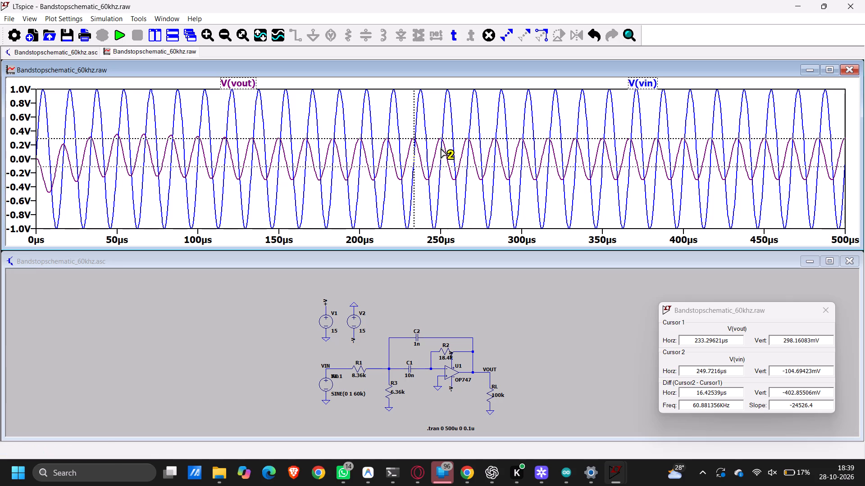
pyautogui.moveTo(440, 147); pyautogui.dragTo(473, 135)
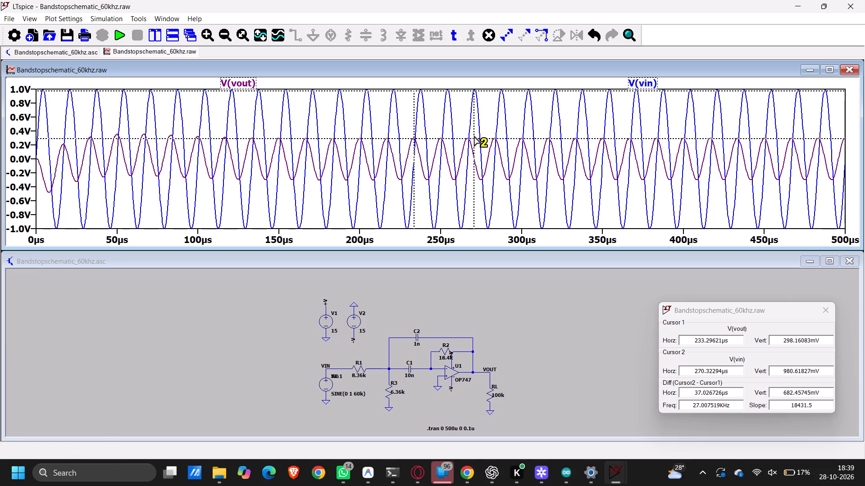
pyautogui.moveTo(473, 135); pyautogui.dragTo(418, 110)
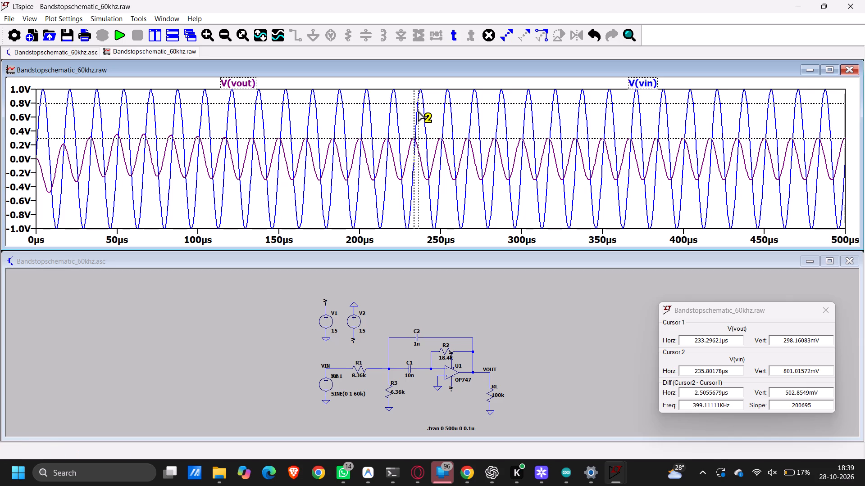
pyautogui.moveTo(418, 110); pyautogui.dragTo(420, 98)
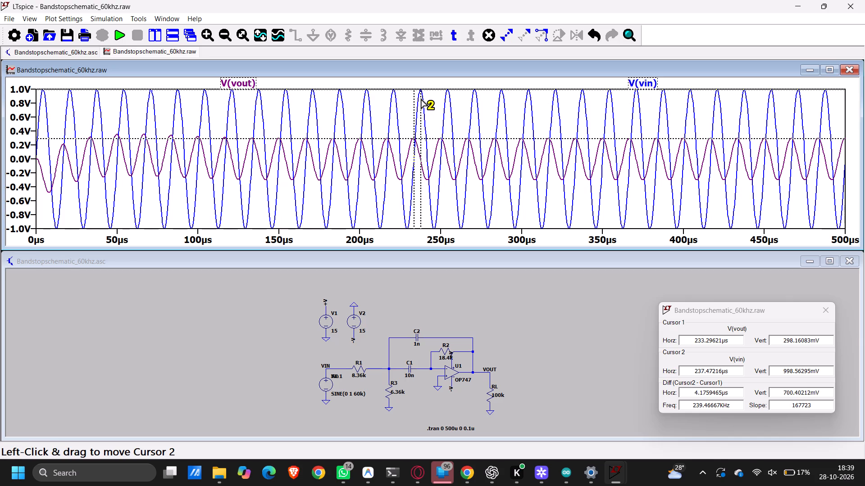
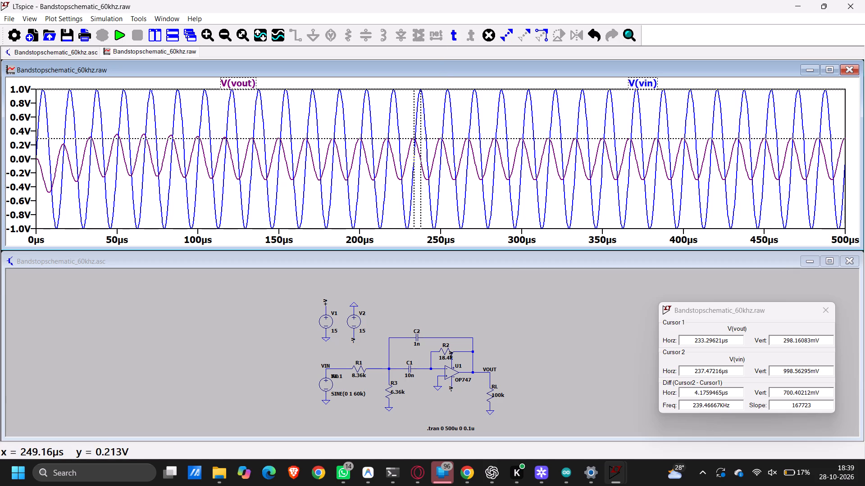
# Fine-tune cursor 1 on the same V(vout) peak, placing it at about 233.0 µs.
pyautogui.click(414, 136)
pyautogui.click(414, 136)
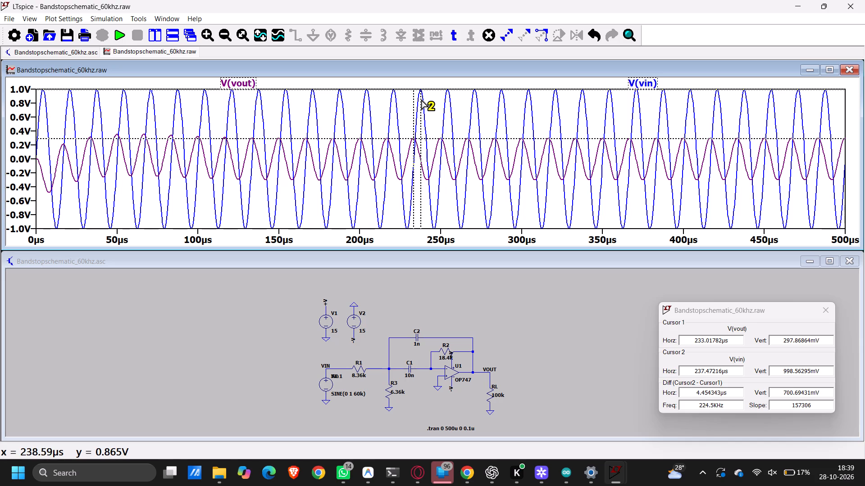
# Move cursor 2 along V(vin) to the next positive peak, at about 253.9 µs.
pyautogui.moveTo(421, 99); pyautogui.dragTo(448, 86)
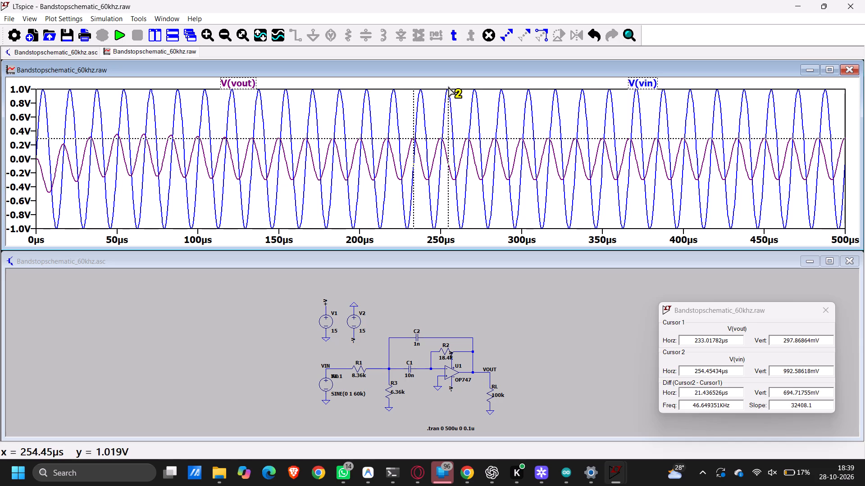
pyautogui.moveTo(448, 86); pyautogui.dragTo(446, 81)
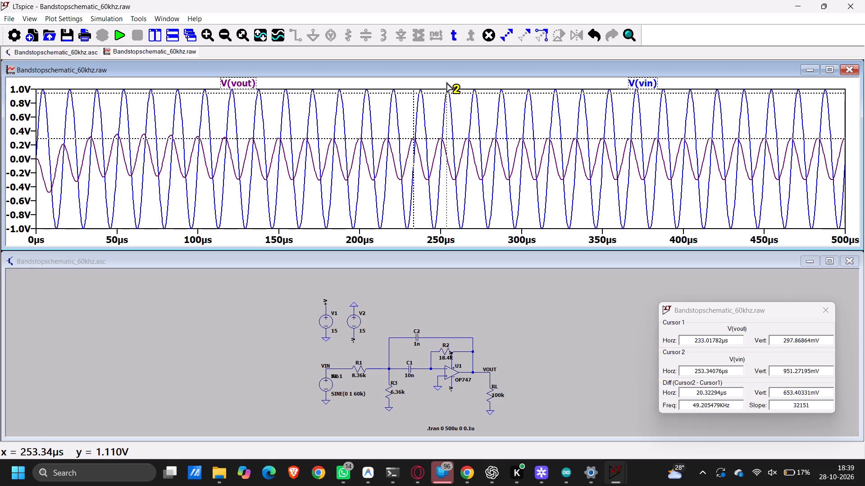
pyautogui.moveTo(446, 81); pyautogui.dragTo(445, 73)
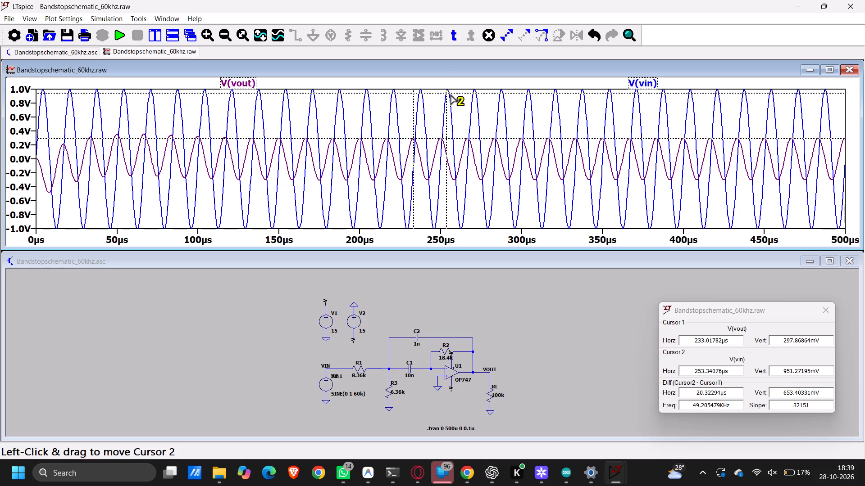
pyautogui.click(447, 93)
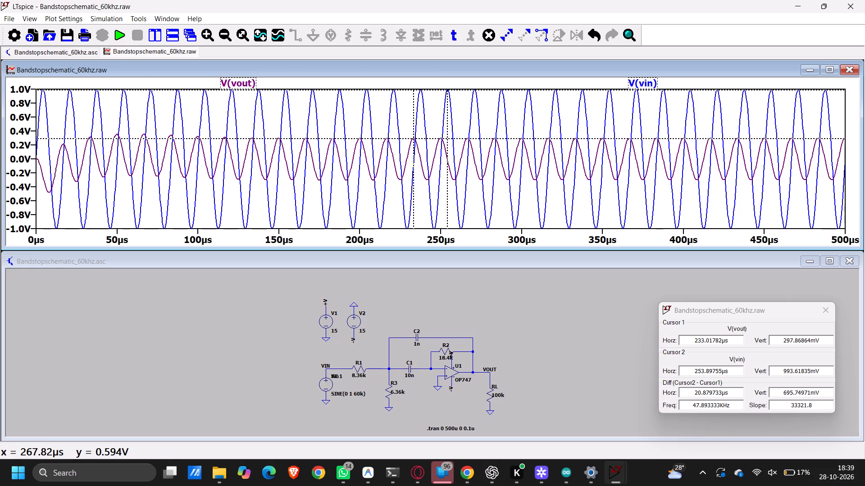
# Widen the waveform plot's vertical range to −1.2 V to 1.2 V, giving the V(vin) peaks clearance from the plot border.
pyautogui.keyDown('ctrl'); pyautogui.scroll(-2, 469, 117); pyautogui.keyUp('ctrl')
pyautogui.keyDown('ctrl'); pyautogui.scroll(7, 469, 117); pyautogui.keyUp('ctrl')
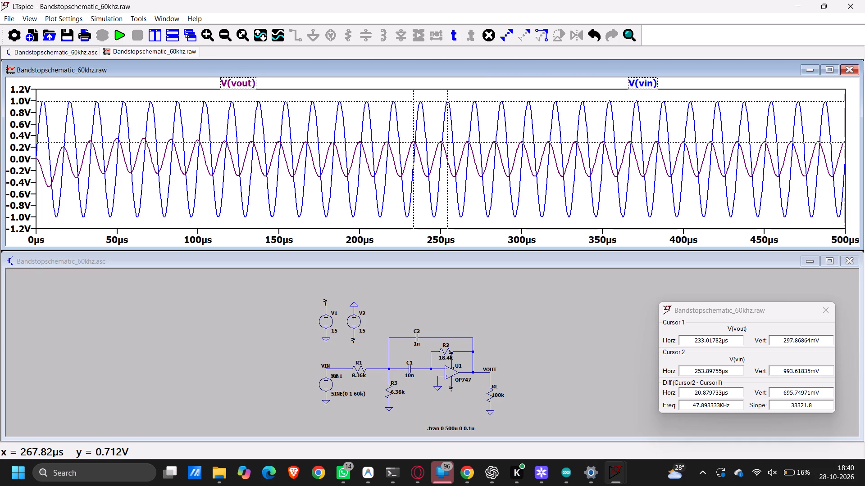
pyautogui.press('shift+super+s')
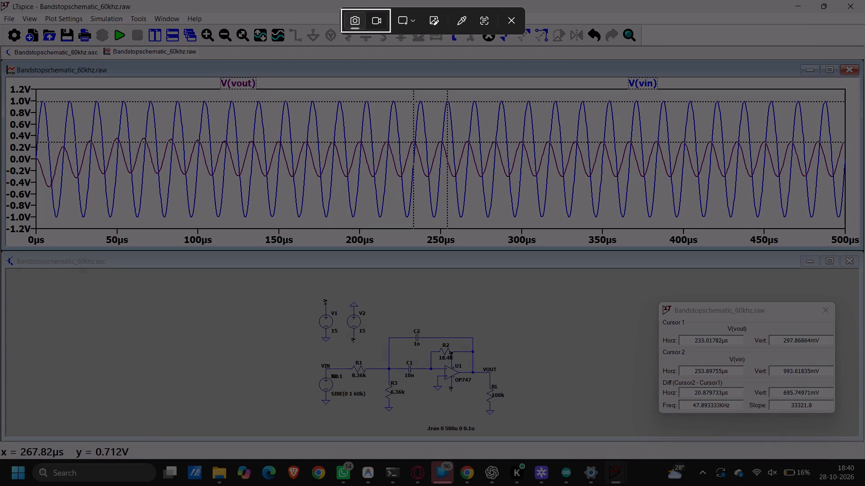
pyautogui.press('Escape')
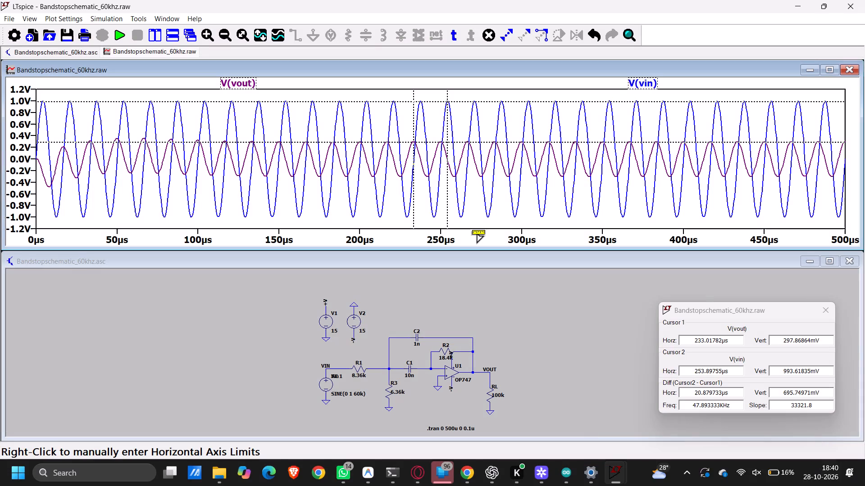
# Reframe the schematic so the whole circuit and its .tran directive fit slightly larger beside the cursor readout window.
pyautogui.keyDown('ctrl'); pyautogui.scroll(4, 443, 297); pyautogui.keyUp('ctrl')
pyautogui.keyDown('ctrl'); pyautogui.scroll(-4, 443, 297); pyautogui.keyUp('ctrl')
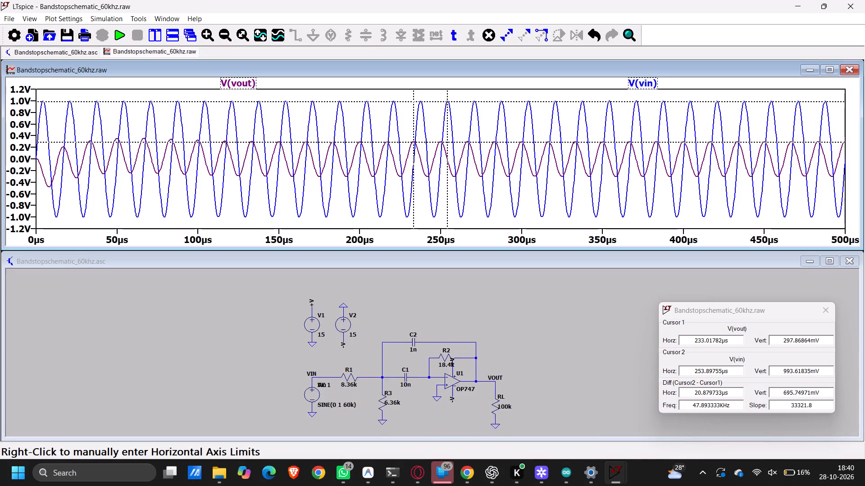
pyautogui.keyDown('ctrl'); pyautogui.scroll(-5, 443, 297); pyautogui.keyUp('ctrl')
pyautogui.keyDown('ctrl'); pyautogui.scroll(8, 443, 297); pyautogui.keyUp('ctrl')
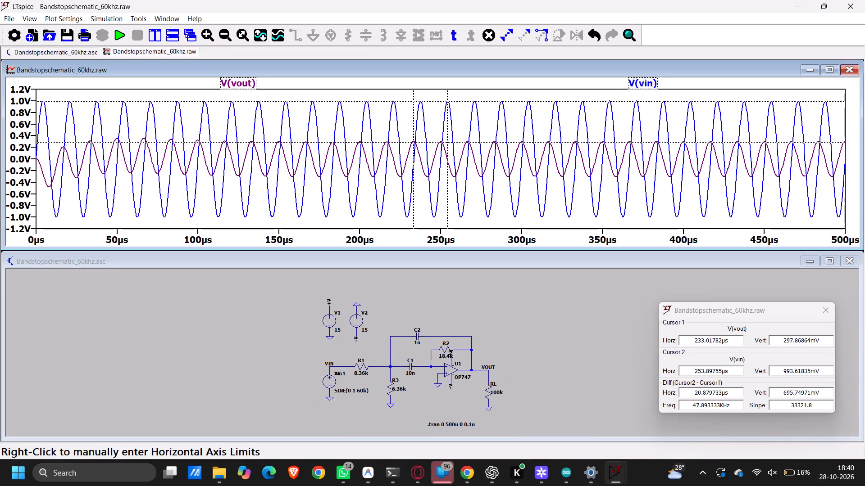
pyautogui.moveTo(443, 297); pyautogui.dragTo(459, 279)
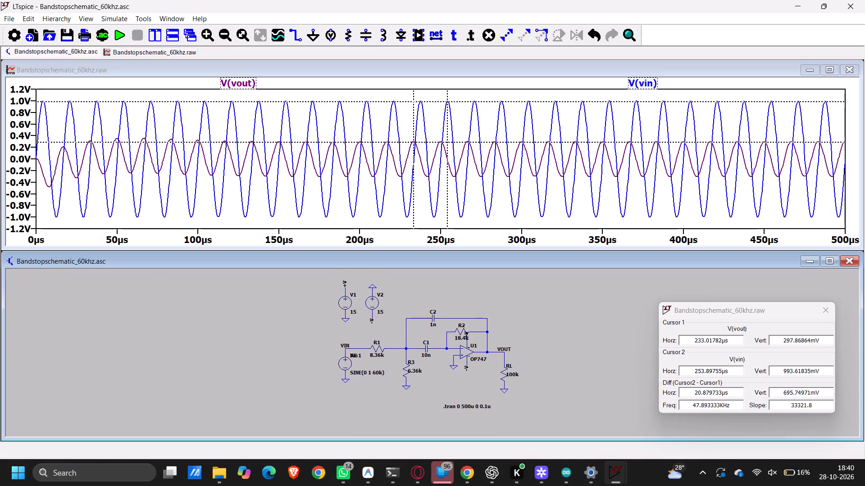
pyautogui.moveTo(459, 279); pyautogui.dragTo(458, 282)
pyautogui.keyDown('ctrl'); pyautogui.scroll(2, 442, 334); pyautogui.keyUp('ctrl')
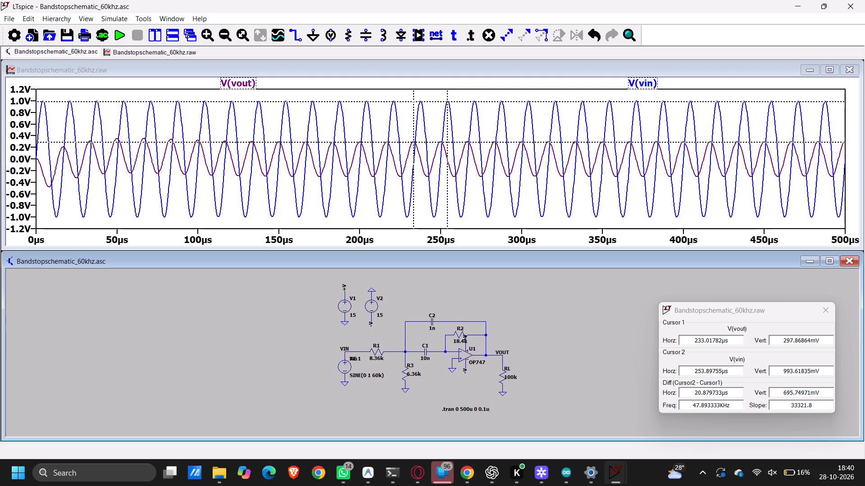
pyautogui.keyDown('ctrl'); pyautogui.scroll(3, 442, 334); pyautogui.keyUp('ctrl')
pyautogui.keyDown('ctrl'); pyautogui.scroll(-12, 442, 334); pyautogui.keyUp('ctrl')
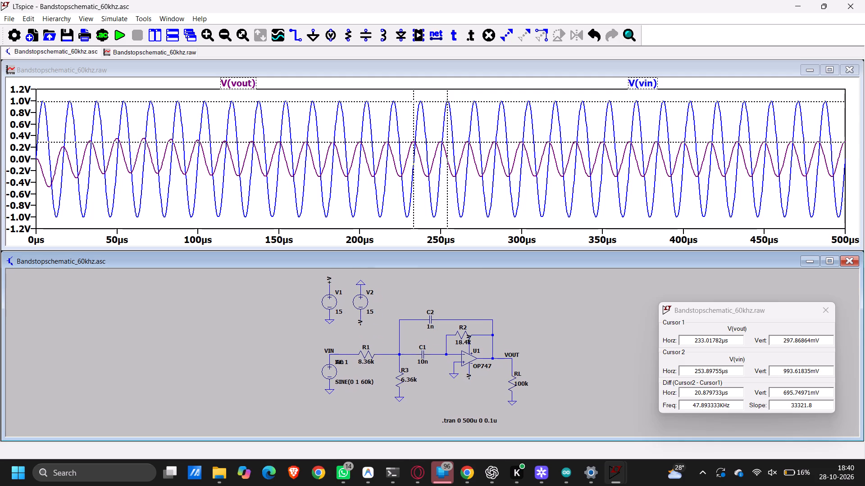
pyautogui.keyDown('ctrl'); pyautogui.scroll(-2, 442, 334); pyautogui.keyUp('ctrl')
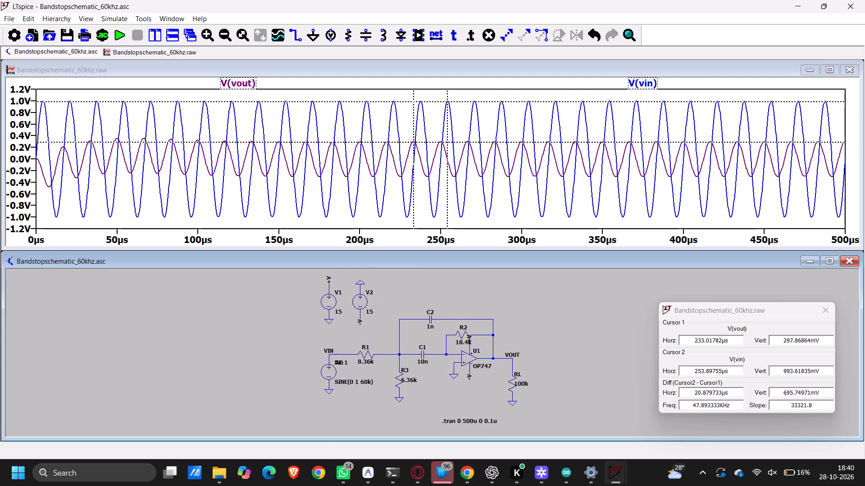
pyautogui.click(442, 334)
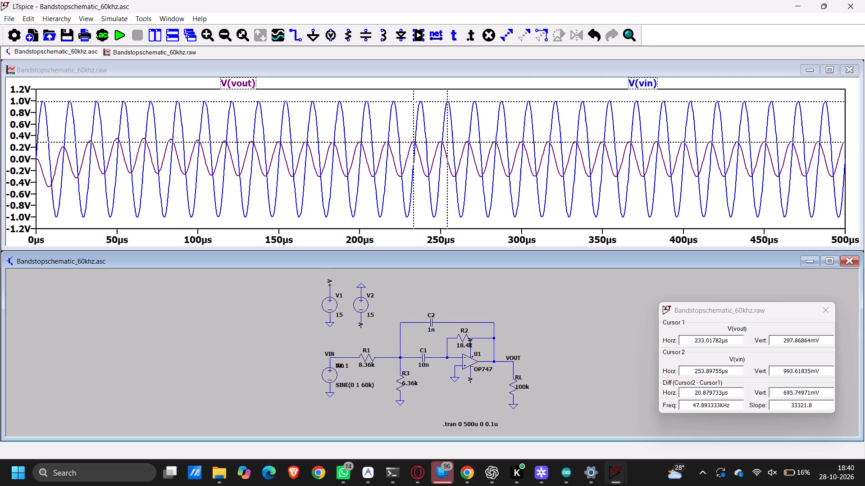
pyautogui.keyDown('ctrl'); pyautogui.scroll(4, 443, 337); pyautogui.keyUp('ctrl')
pyautogui.keyDown('ctrl'); pyautogui.scroll(-4, 443, 337); pyautogui.keyUp('ctrl')
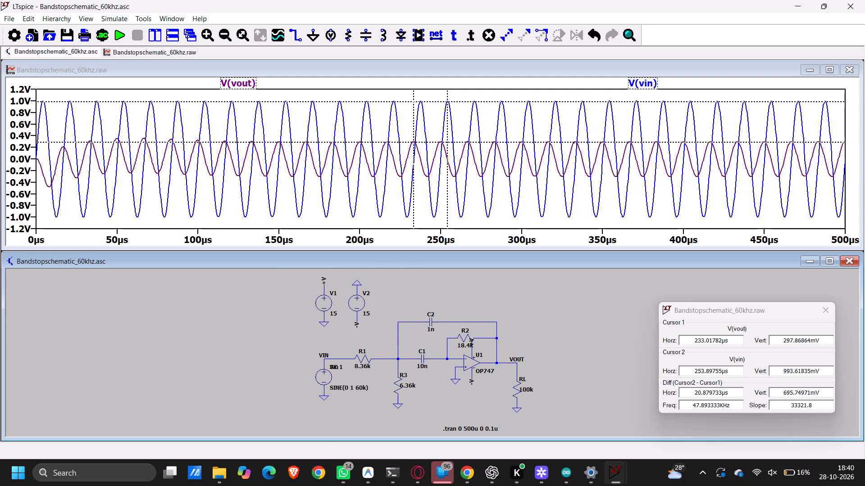
pyautogui.keyDown('ctrl'); pyautogui.scroll(-2, 443, 337); pyautogui.keyUp('ctrl')
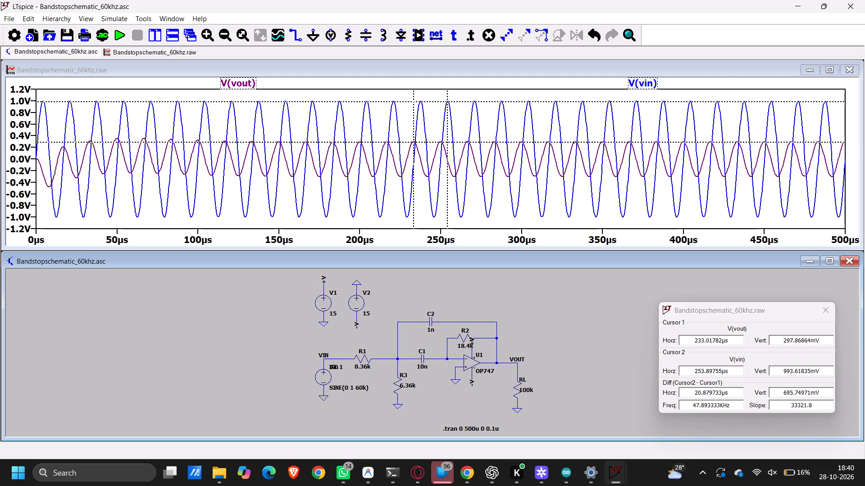
# Capture a rectangular screenshot covering the waveform plot, the schematic and the cursor readout window.
pyautogui.press('shift+super+s')
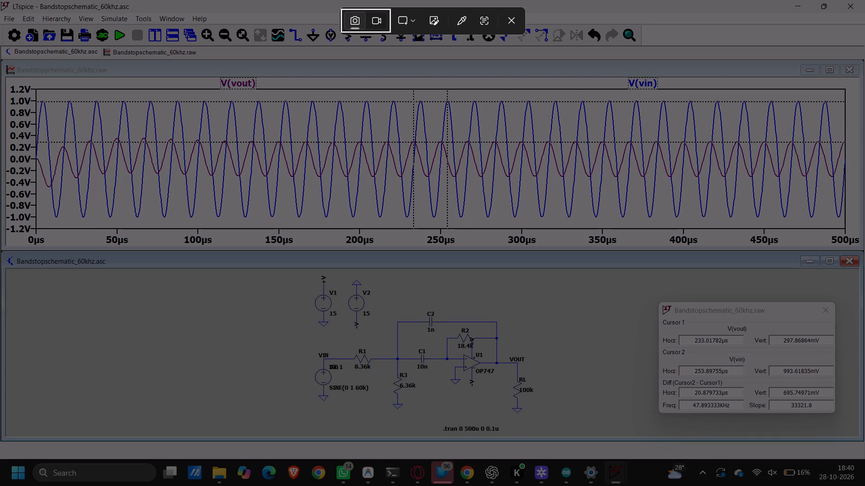
pyautogui.moveTo(2, 63); pyautogui.dragTo(864, 434)
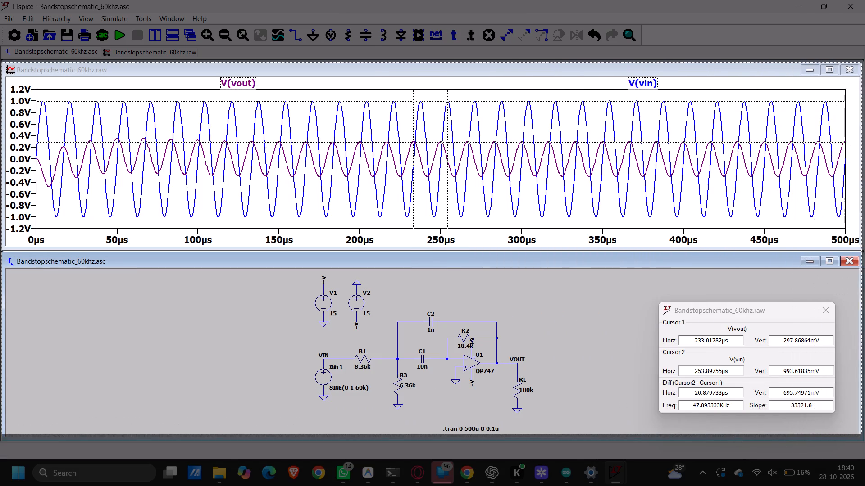
pyautogui.moveTo(864, 434); pyautogui.dragTo(844, 438)
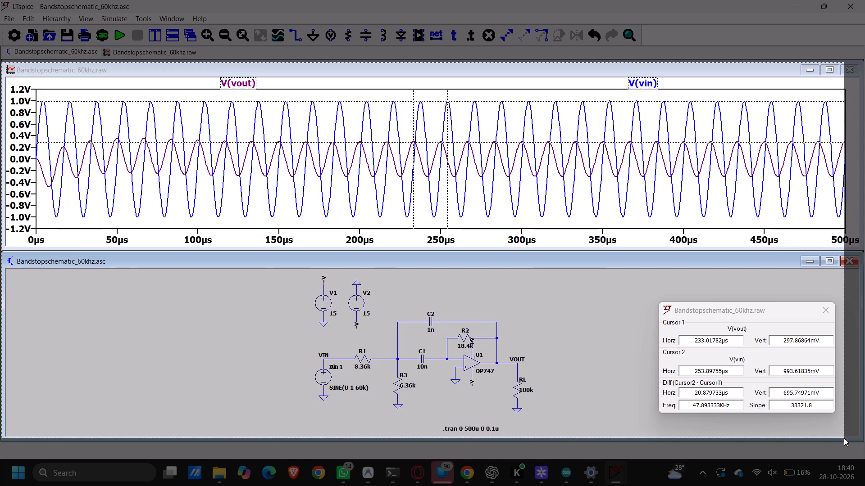
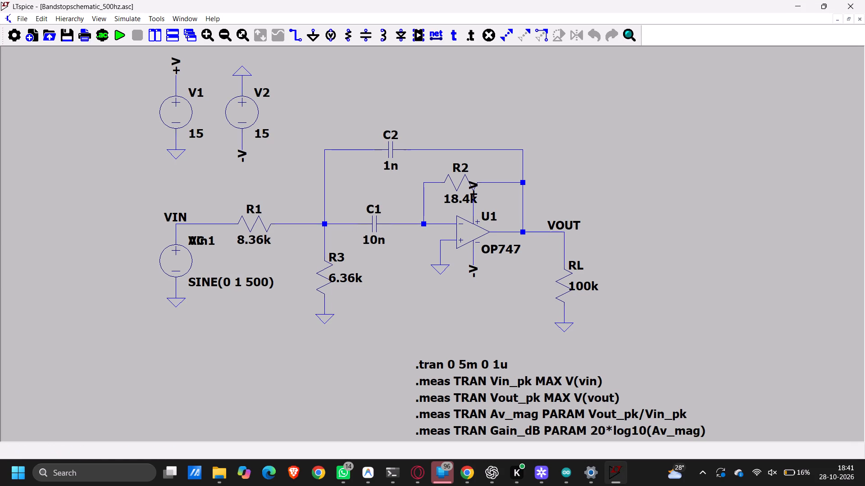
pyautogui.click(122, 32)
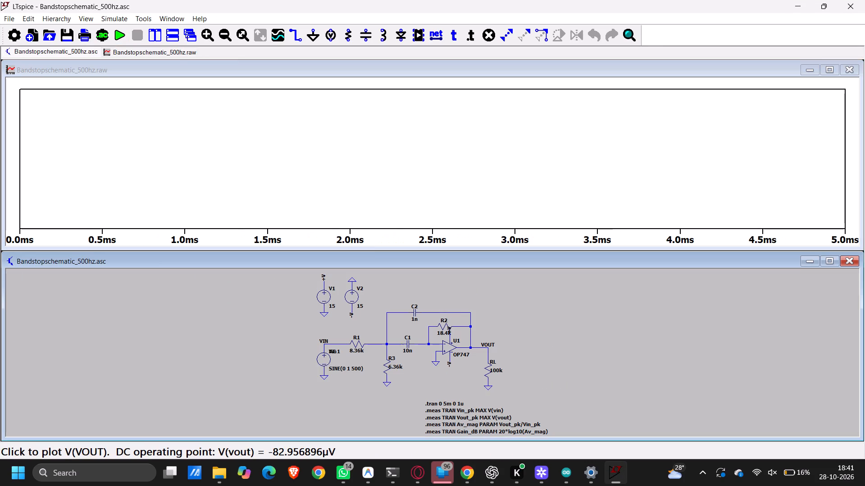
# Plot the output voltage V(vout) and the input voltage V(vin) of the 500 Hz band-stop circuit.
pyautogui.click(484, 345)
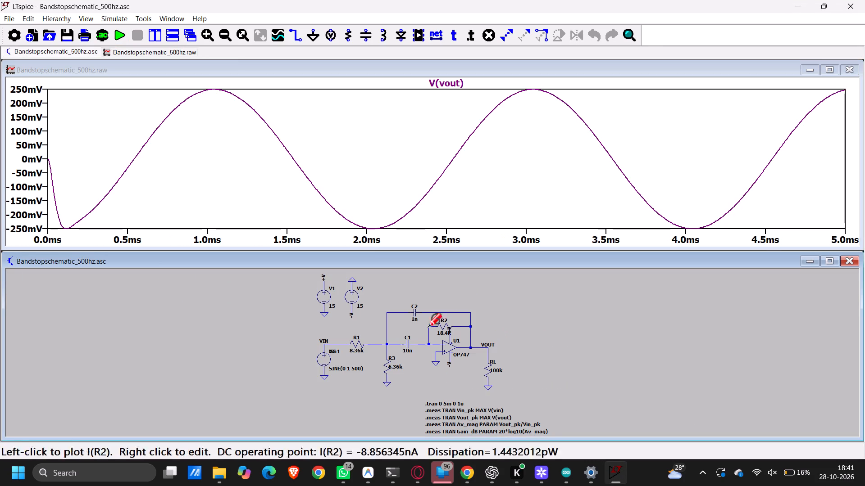
pyautogui.click(326, 340)
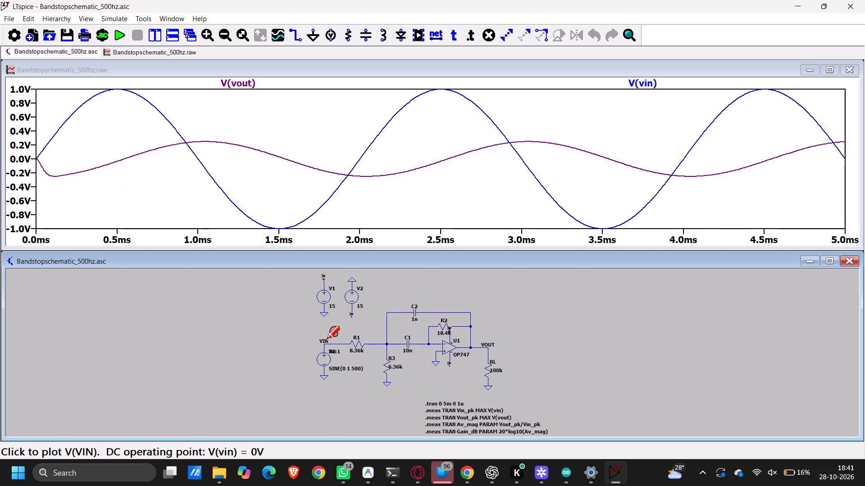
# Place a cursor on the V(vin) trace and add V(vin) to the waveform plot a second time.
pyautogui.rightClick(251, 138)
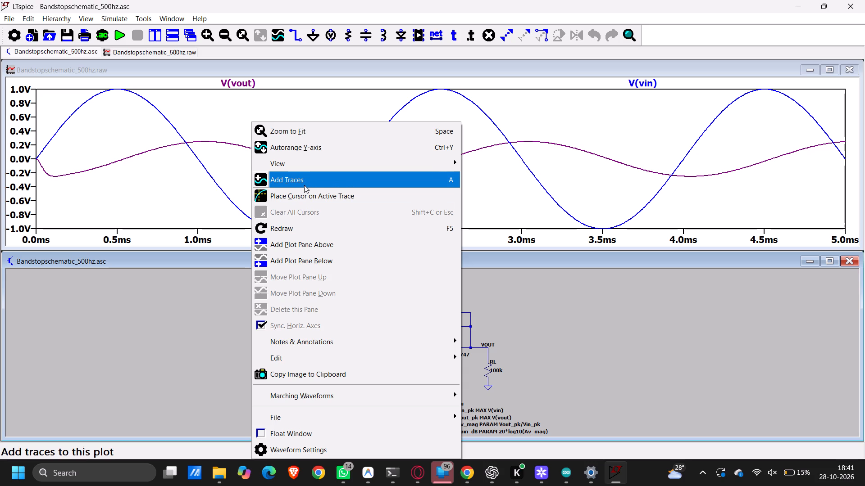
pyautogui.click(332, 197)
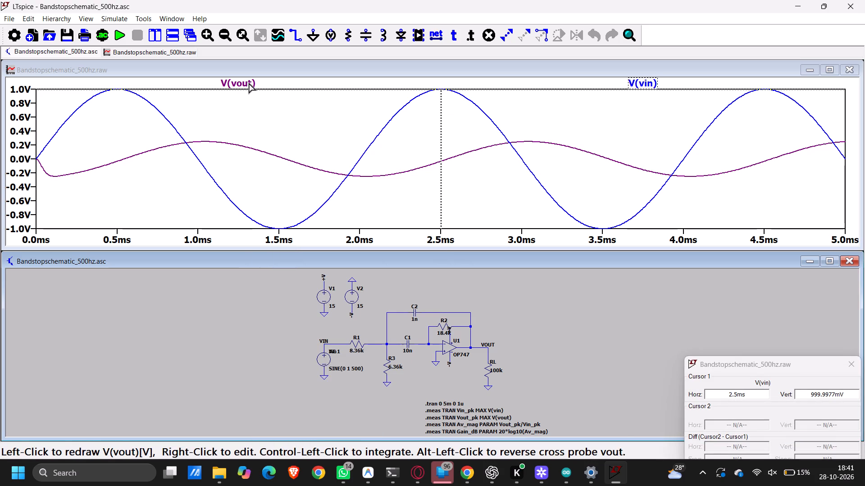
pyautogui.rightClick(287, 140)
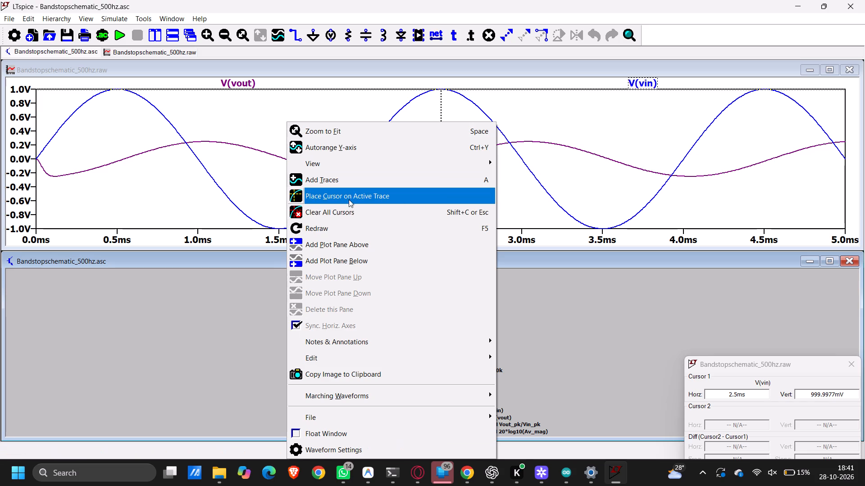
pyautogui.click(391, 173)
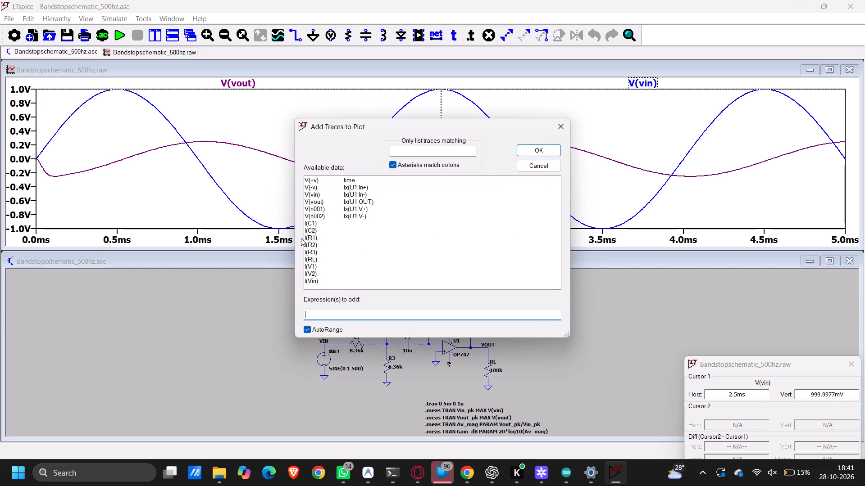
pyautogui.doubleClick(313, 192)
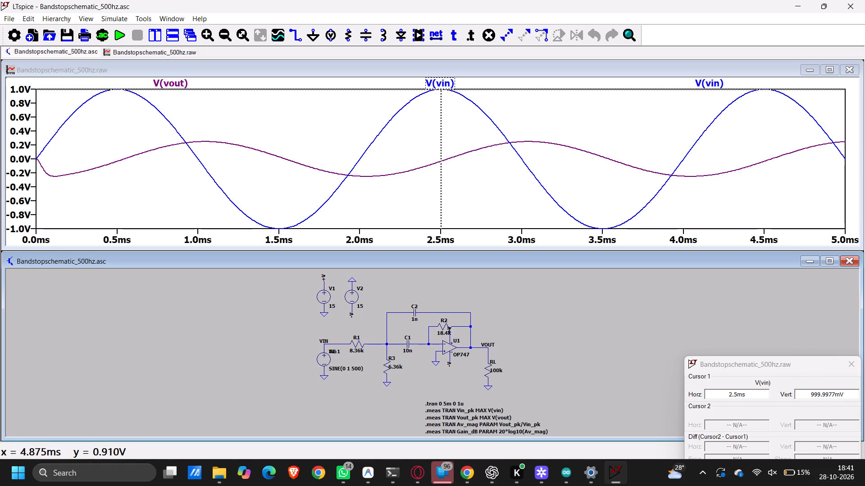
# Rerun the 500 Hz transient simulation in a fresh waveform window and plot V(vout) and V(vin).
pyautogui.click(849, 72)
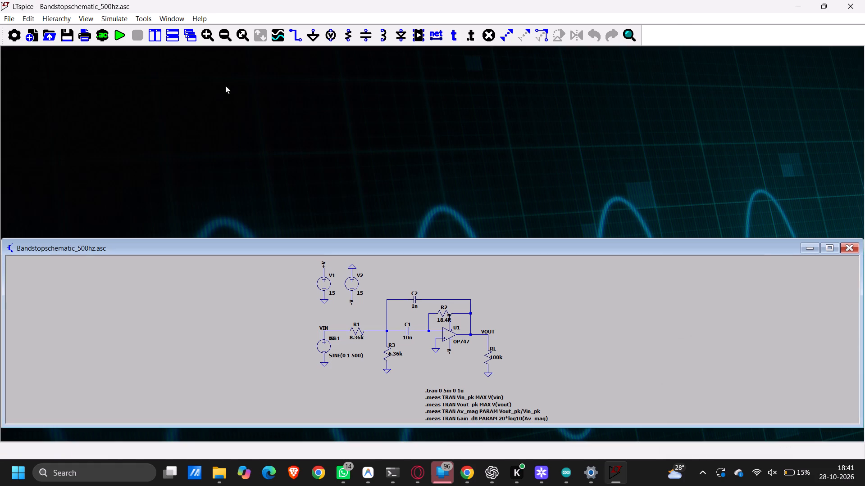
pyautogui.click(119, 32)
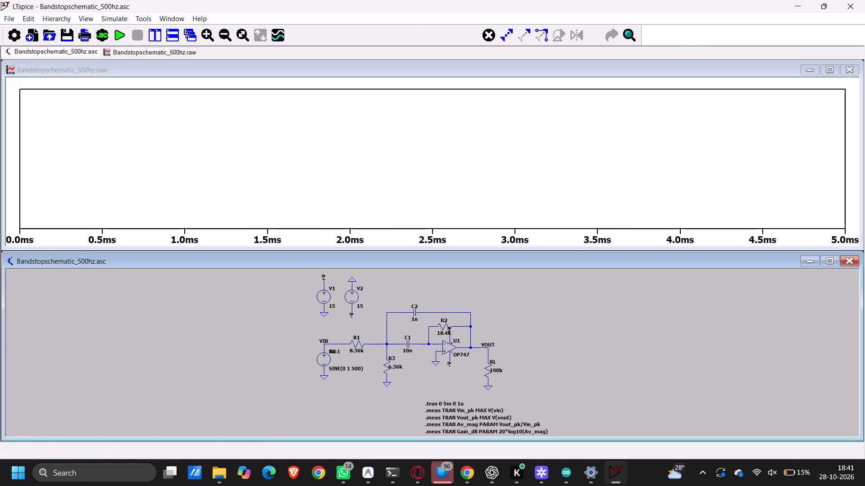
pyautogui.click(487, 342)
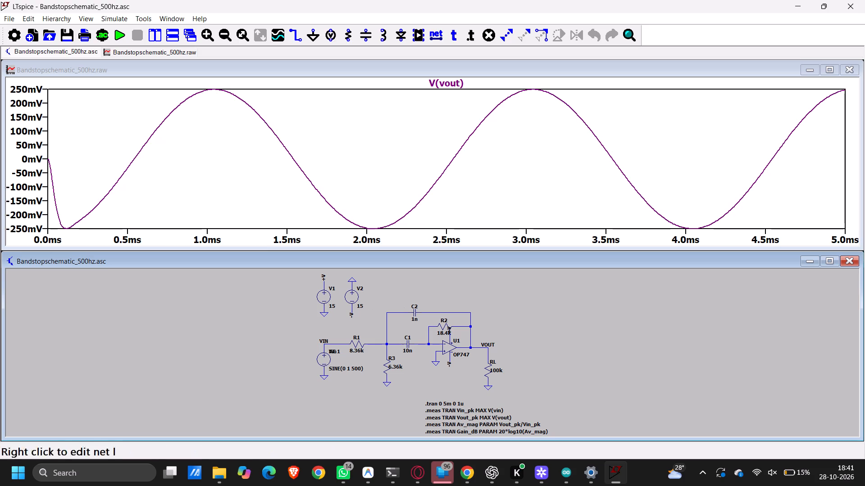
pyautogui.click(327, 340)
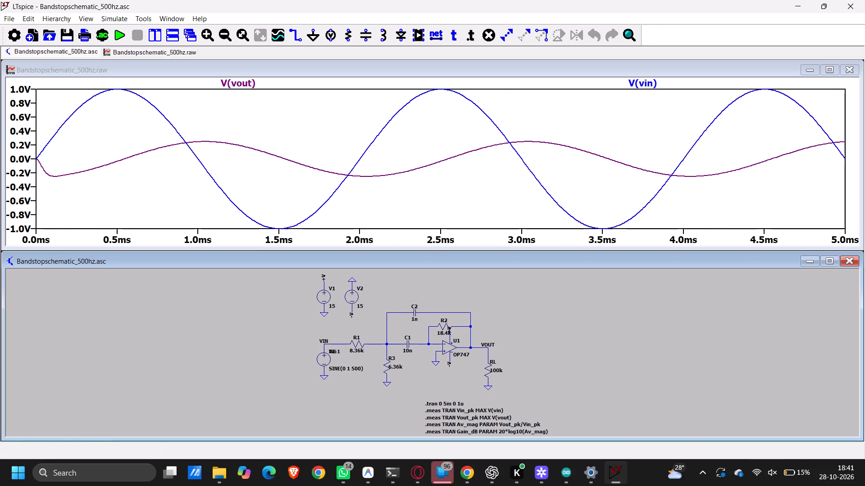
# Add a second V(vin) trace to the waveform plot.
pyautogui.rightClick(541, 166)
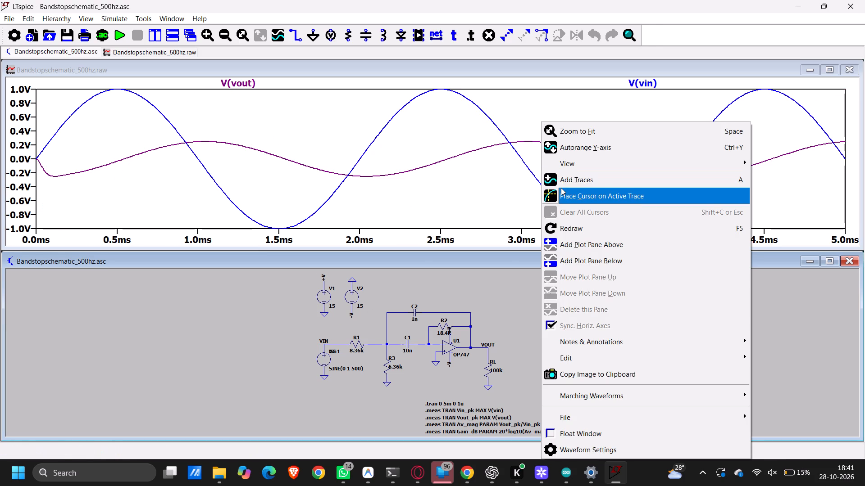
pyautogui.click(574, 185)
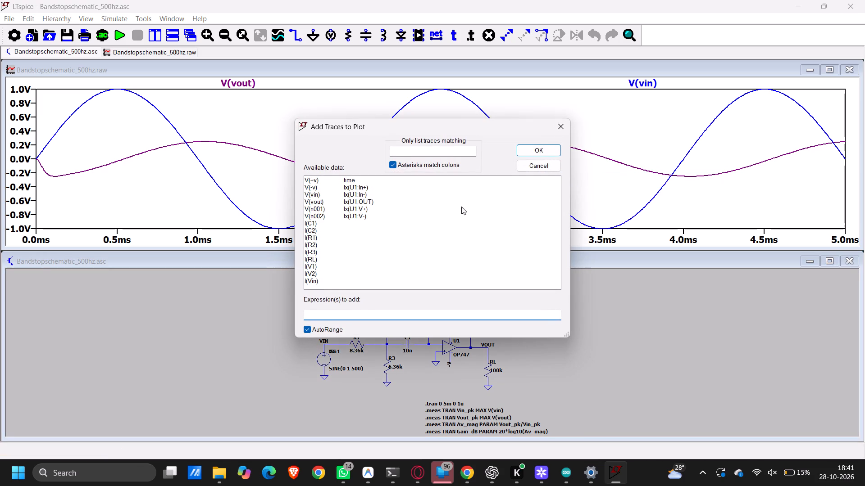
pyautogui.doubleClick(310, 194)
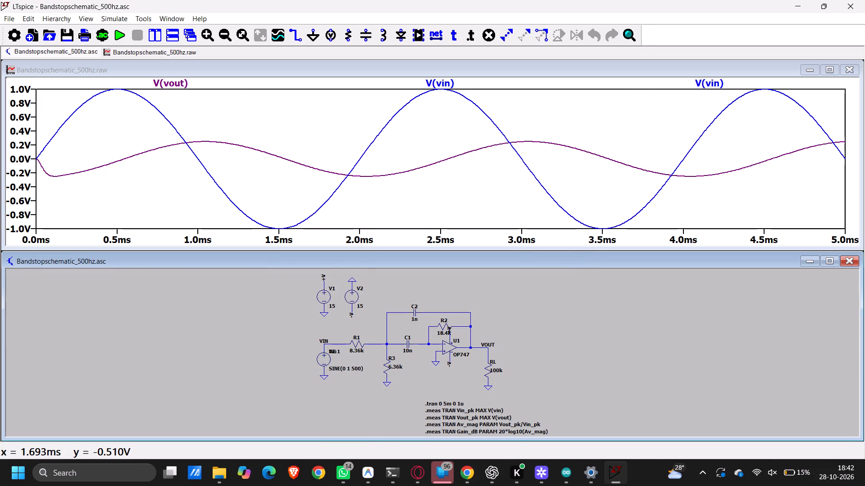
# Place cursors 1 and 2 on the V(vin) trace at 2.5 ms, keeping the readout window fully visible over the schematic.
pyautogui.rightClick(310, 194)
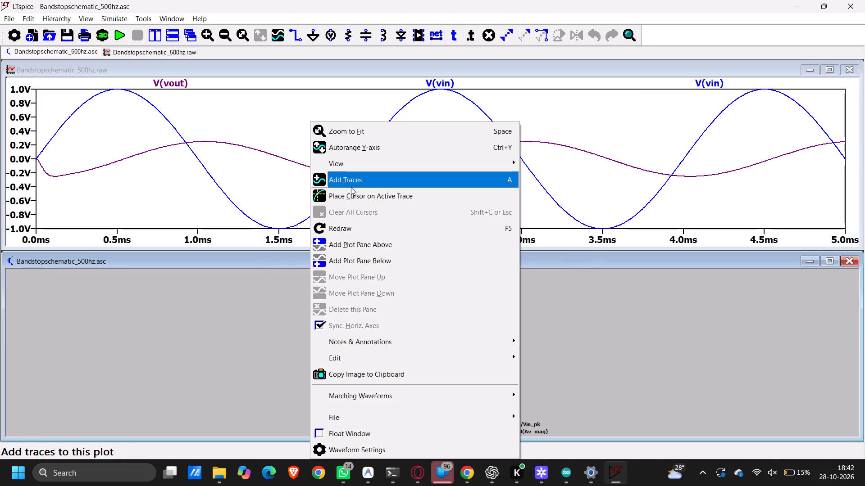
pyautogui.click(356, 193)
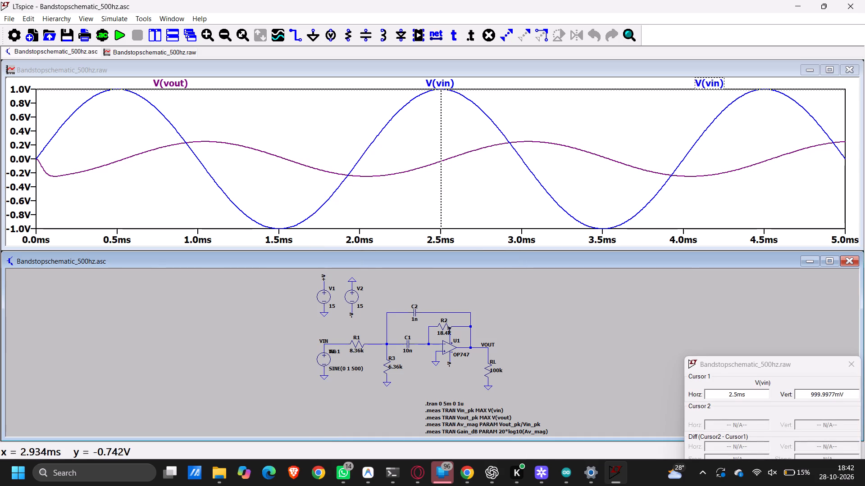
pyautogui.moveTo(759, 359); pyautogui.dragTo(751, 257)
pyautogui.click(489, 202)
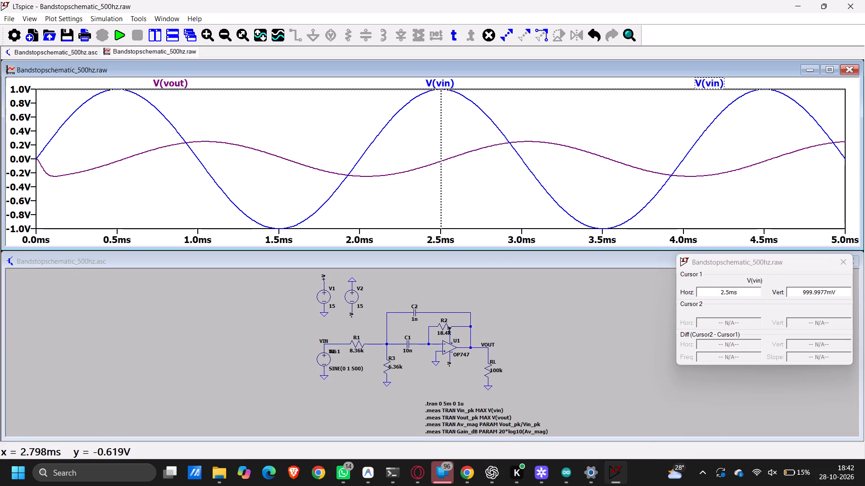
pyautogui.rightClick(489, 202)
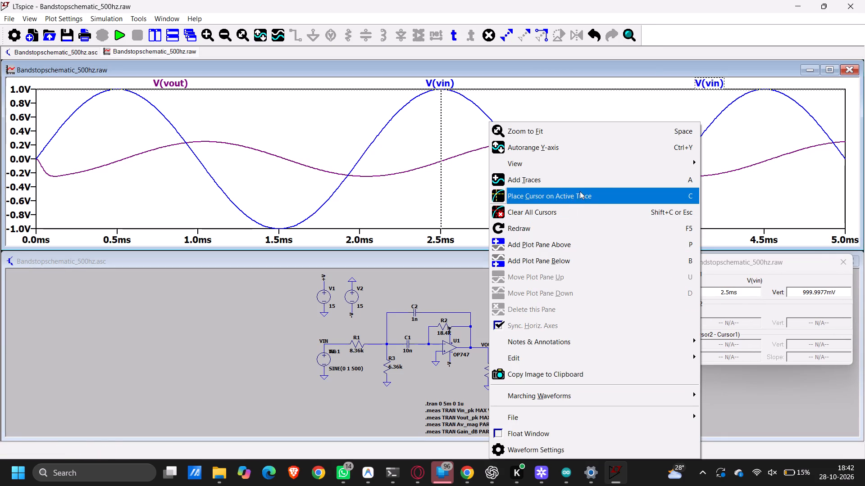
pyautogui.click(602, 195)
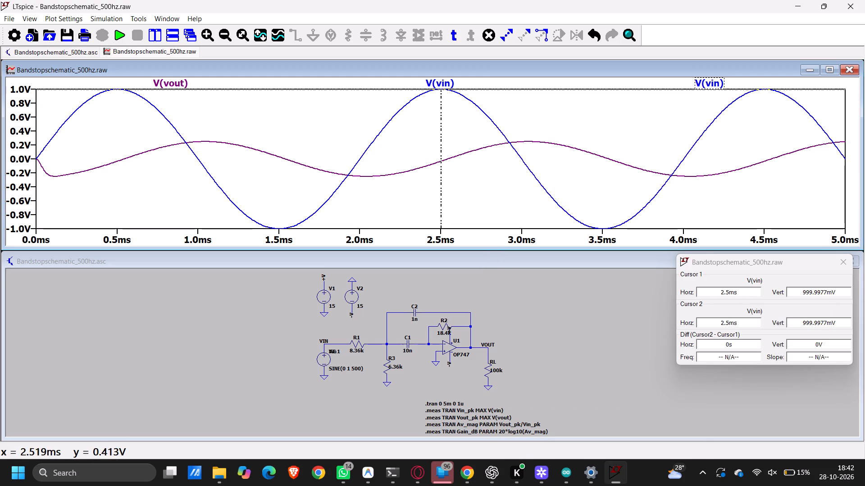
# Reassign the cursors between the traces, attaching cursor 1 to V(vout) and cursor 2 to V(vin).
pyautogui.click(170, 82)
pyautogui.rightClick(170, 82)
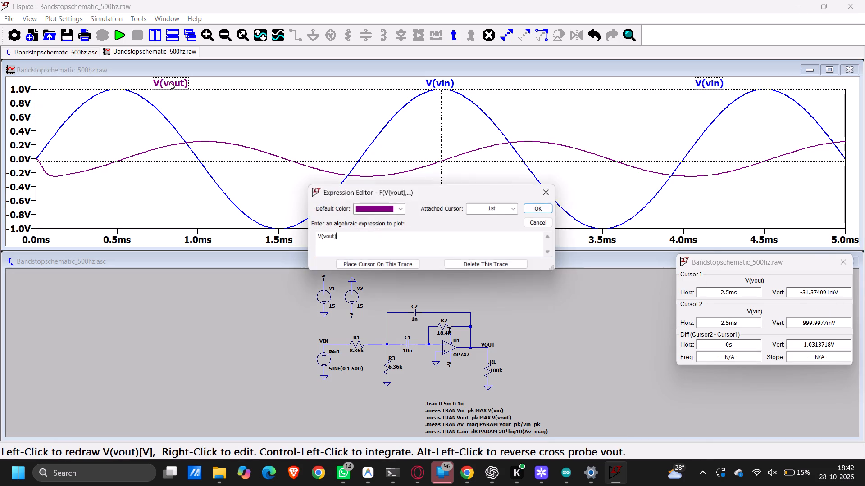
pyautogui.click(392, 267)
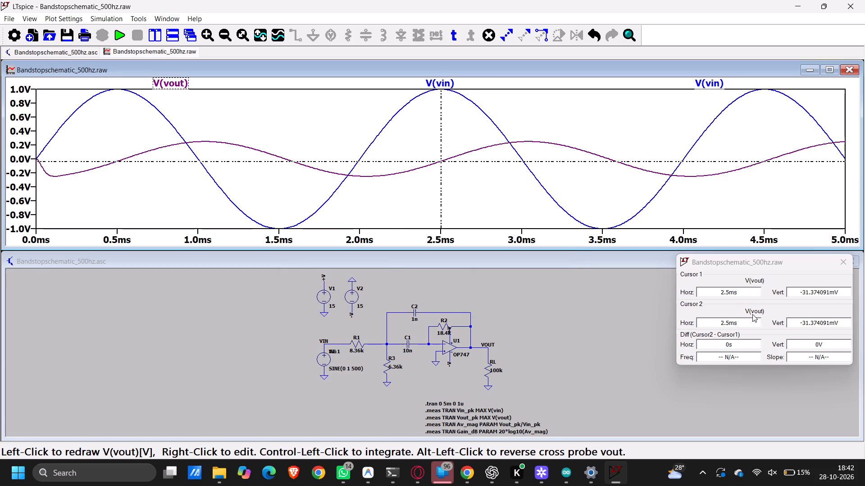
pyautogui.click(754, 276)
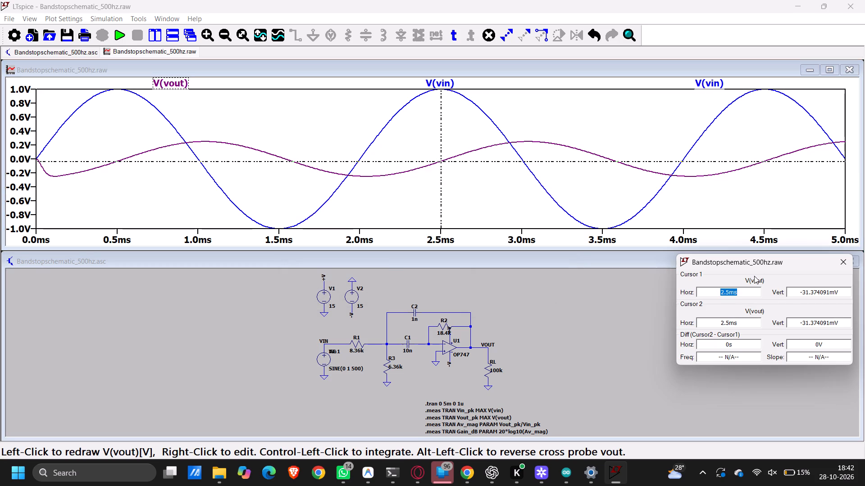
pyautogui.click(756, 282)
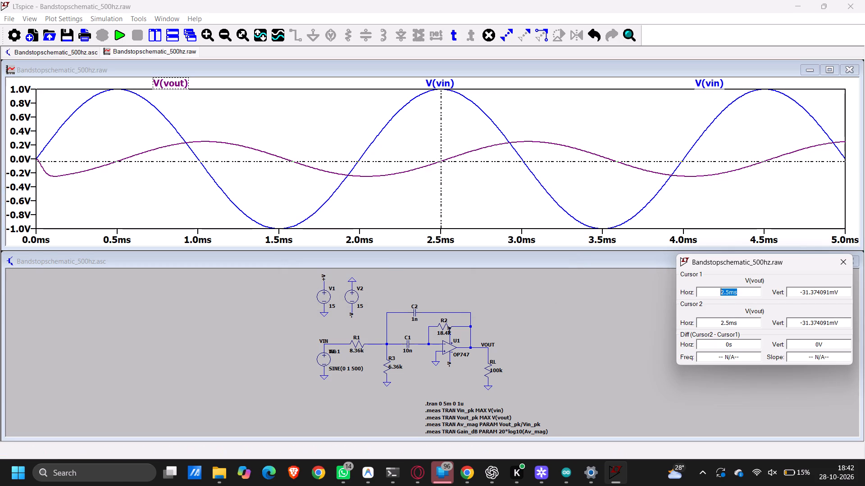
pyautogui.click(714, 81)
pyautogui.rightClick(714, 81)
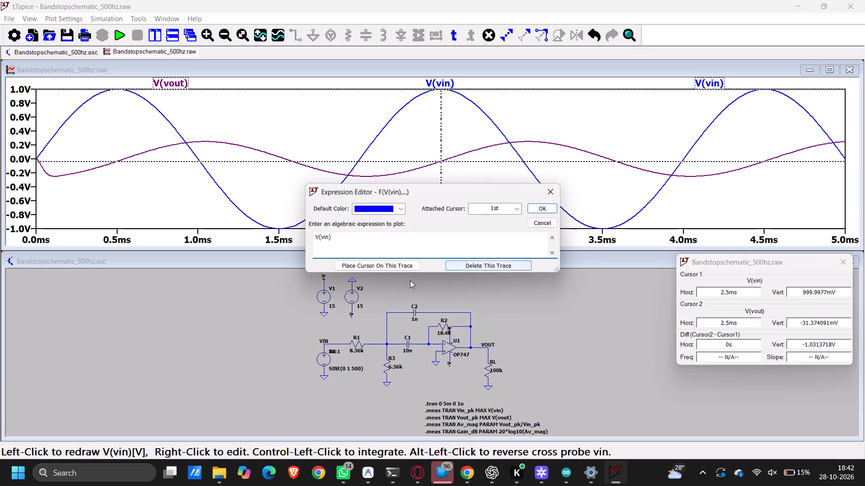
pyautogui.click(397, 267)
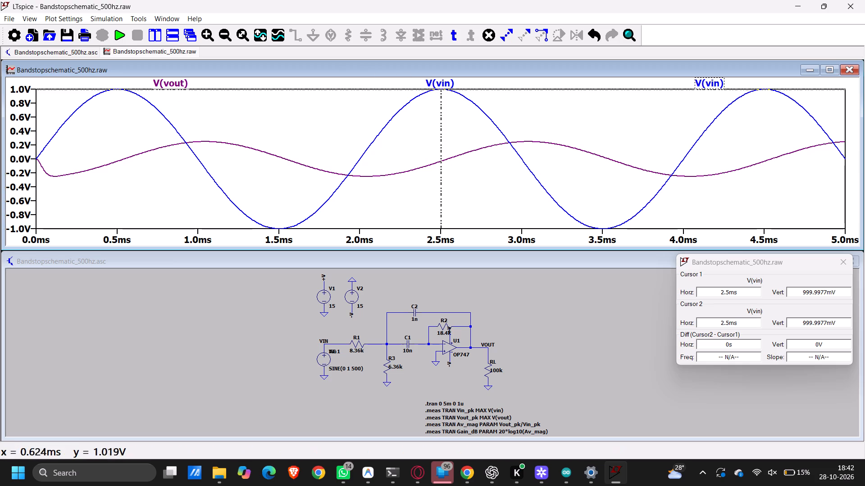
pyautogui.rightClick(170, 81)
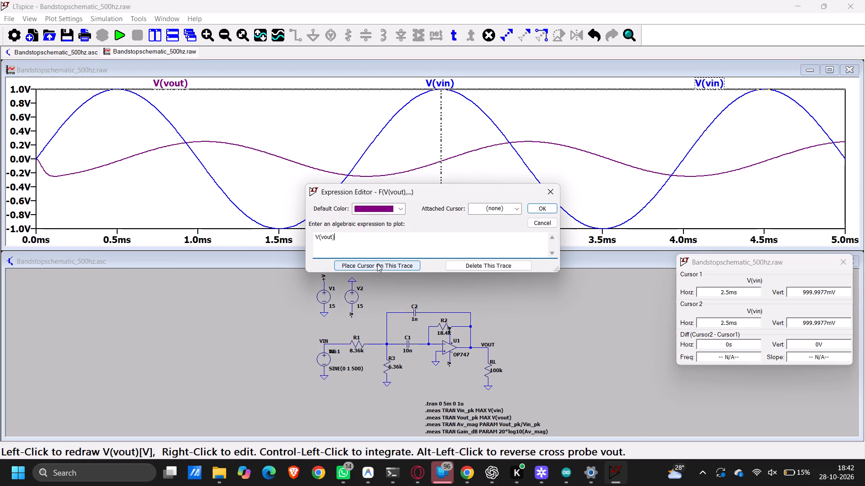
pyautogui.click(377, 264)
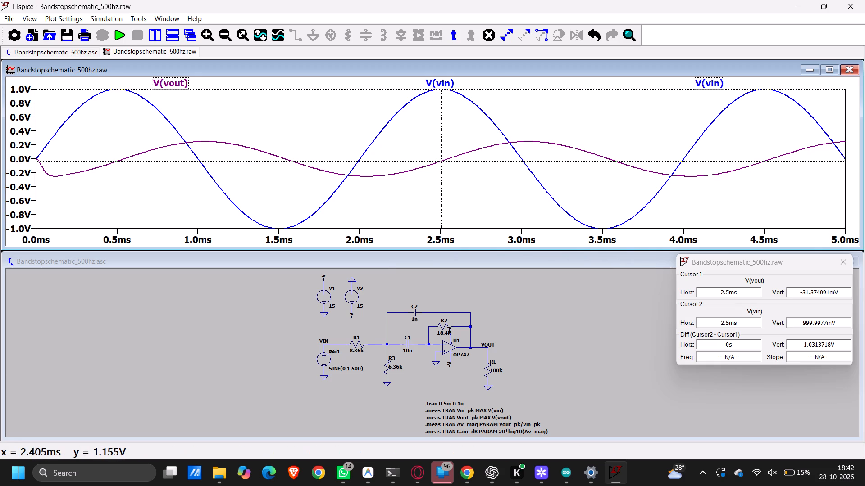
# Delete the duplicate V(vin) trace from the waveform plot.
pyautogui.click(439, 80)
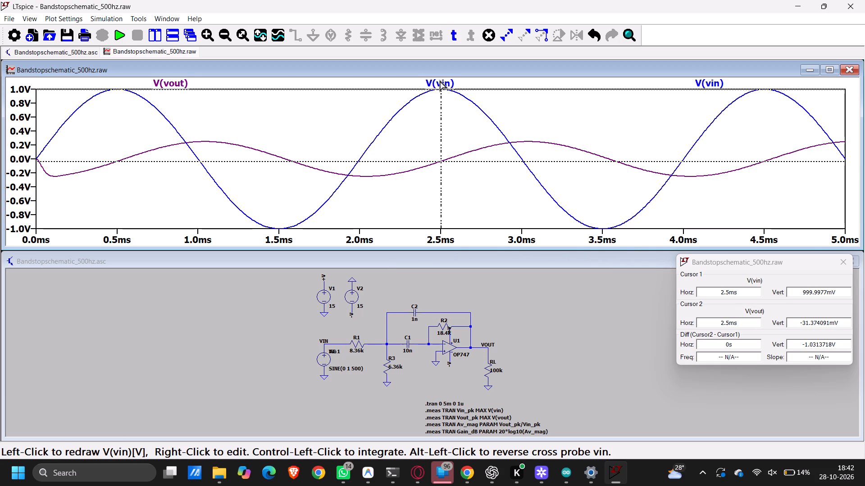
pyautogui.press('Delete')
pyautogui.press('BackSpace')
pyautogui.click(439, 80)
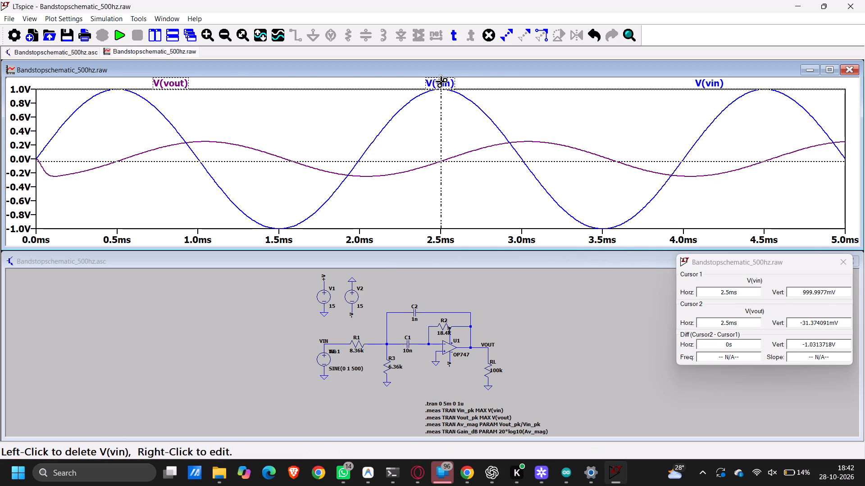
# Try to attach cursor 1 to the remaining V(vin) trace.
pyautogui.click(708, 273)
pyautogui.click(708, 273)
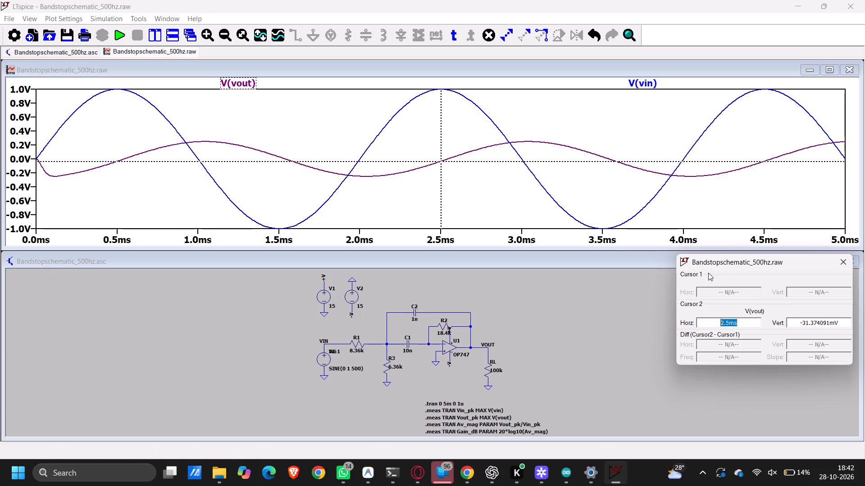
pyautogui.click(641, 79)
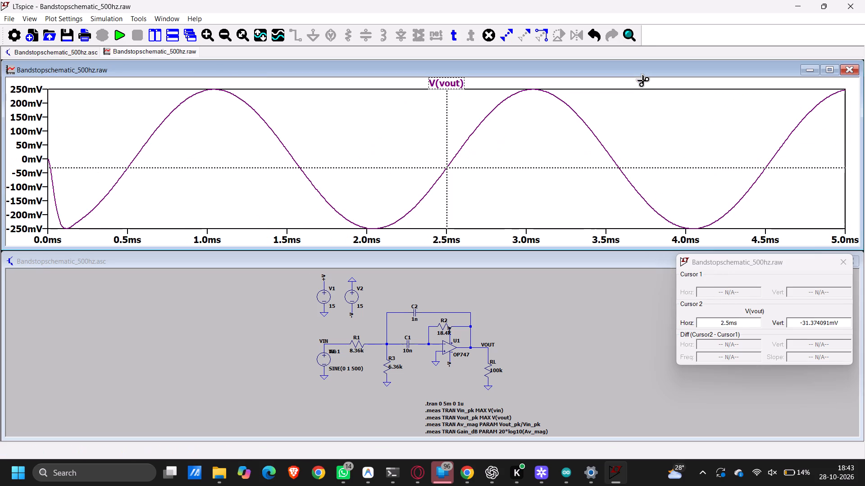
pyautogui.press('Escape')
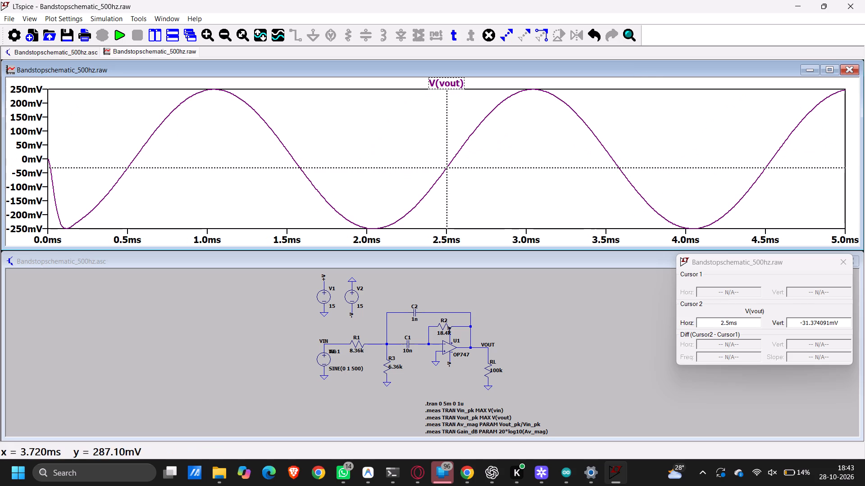
# Plot V(vin) on its own, clear the leftover cursor, and add V(vout) to the same plot.
pyautogui.click(322, 338)
pyautogui.click(322, 338)
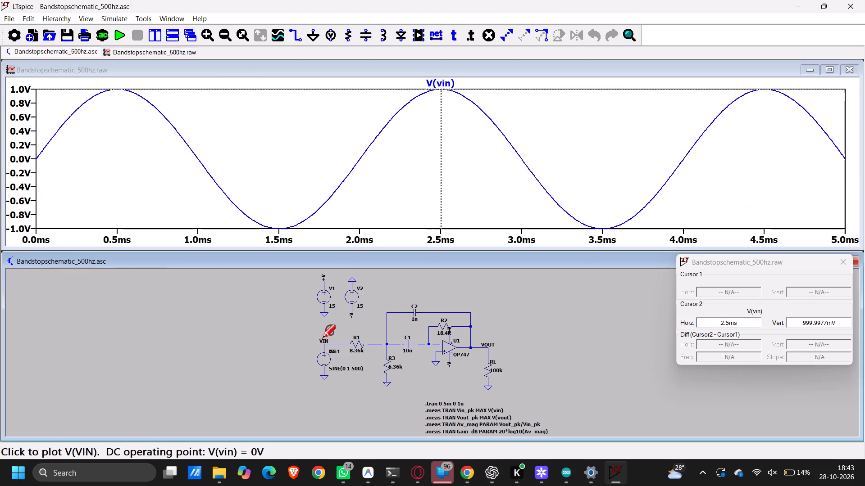
pyautogui.click(322, 338)
pyautogui.click(845, 255)
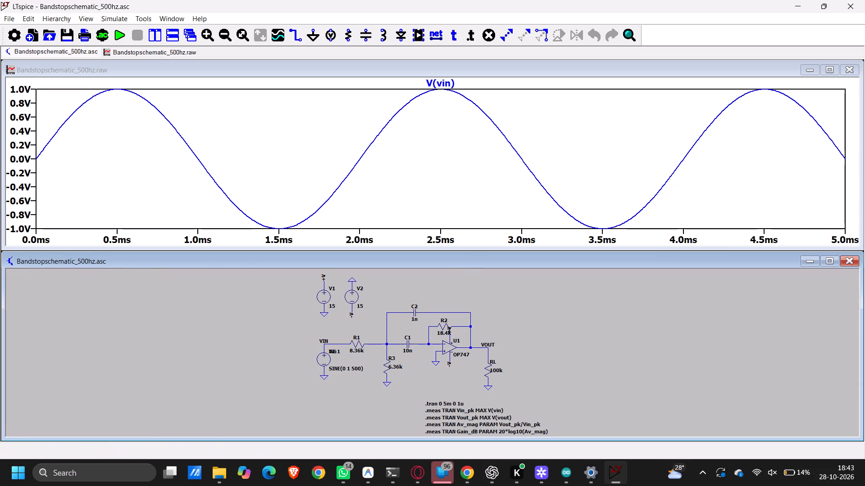
pyautogui.click(484, 342)
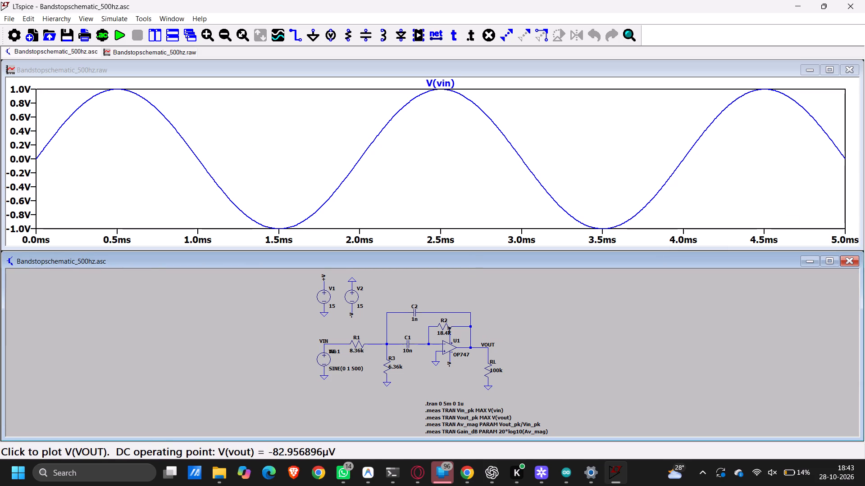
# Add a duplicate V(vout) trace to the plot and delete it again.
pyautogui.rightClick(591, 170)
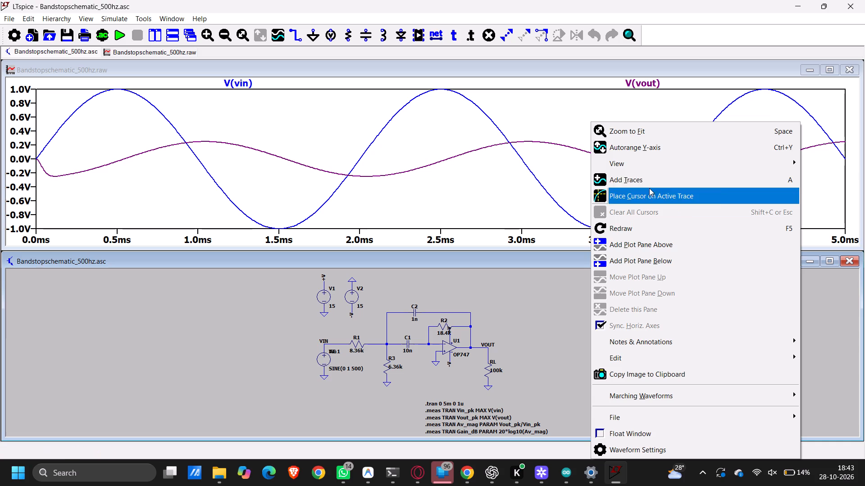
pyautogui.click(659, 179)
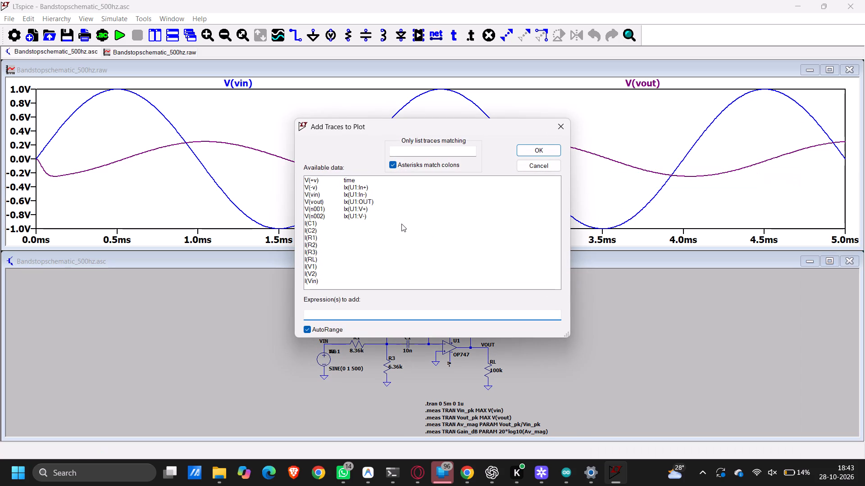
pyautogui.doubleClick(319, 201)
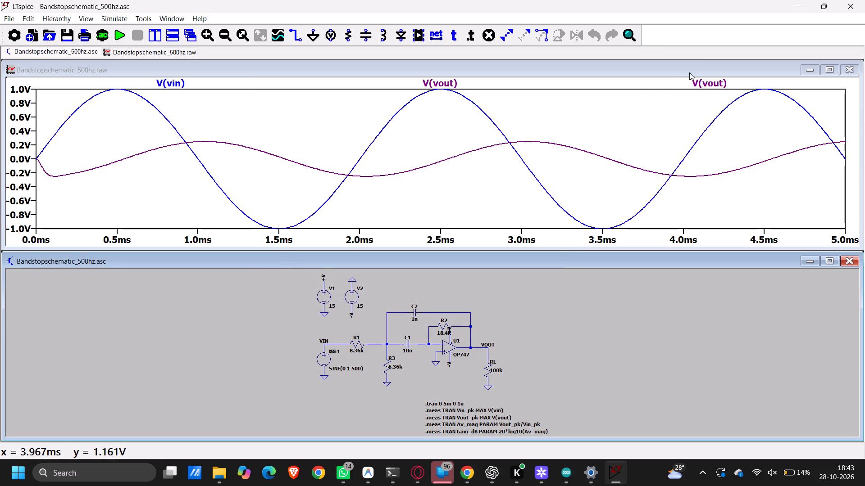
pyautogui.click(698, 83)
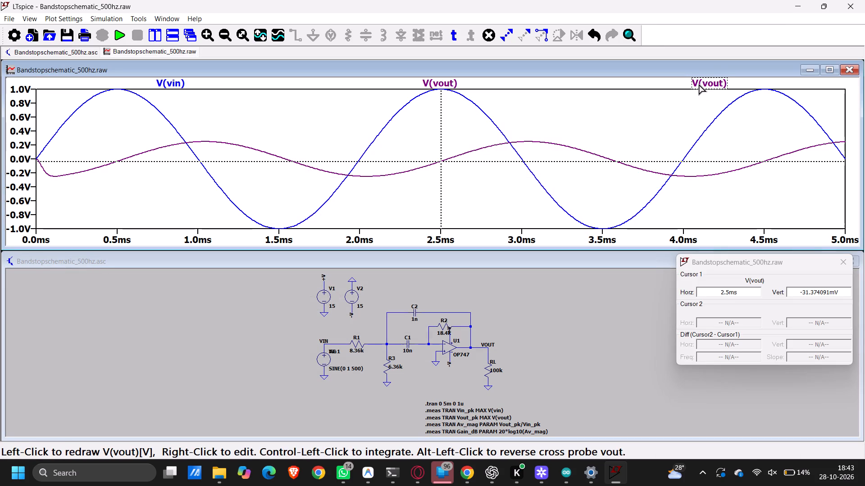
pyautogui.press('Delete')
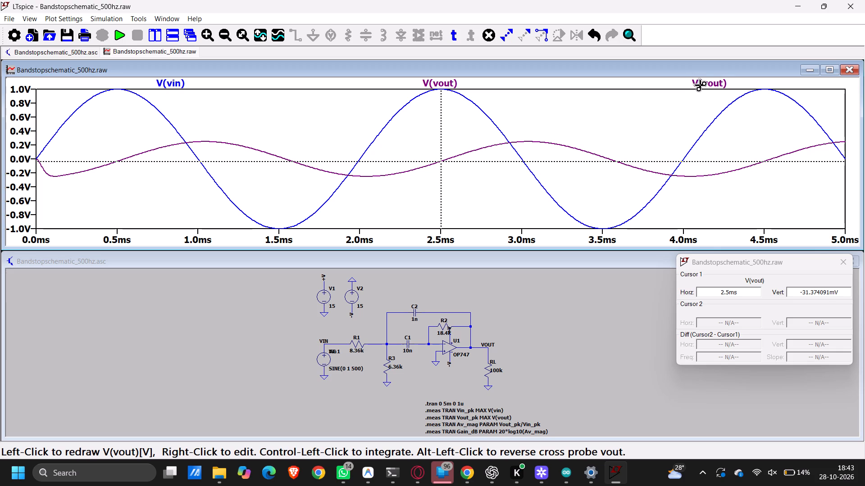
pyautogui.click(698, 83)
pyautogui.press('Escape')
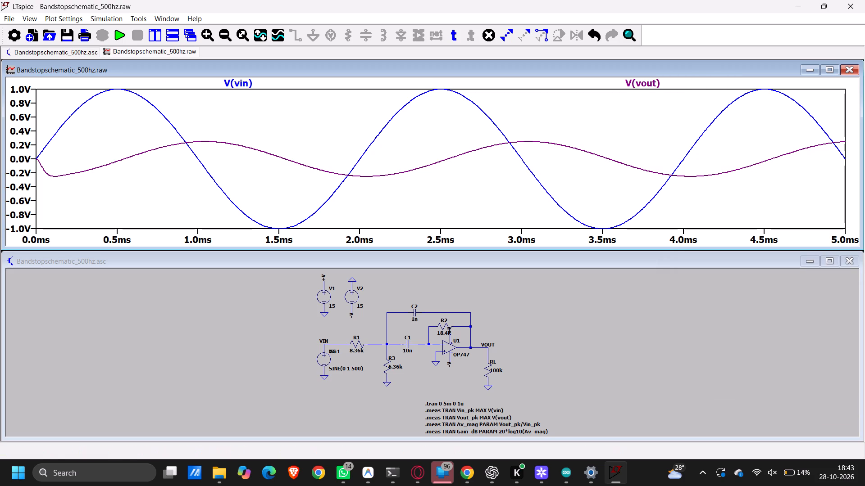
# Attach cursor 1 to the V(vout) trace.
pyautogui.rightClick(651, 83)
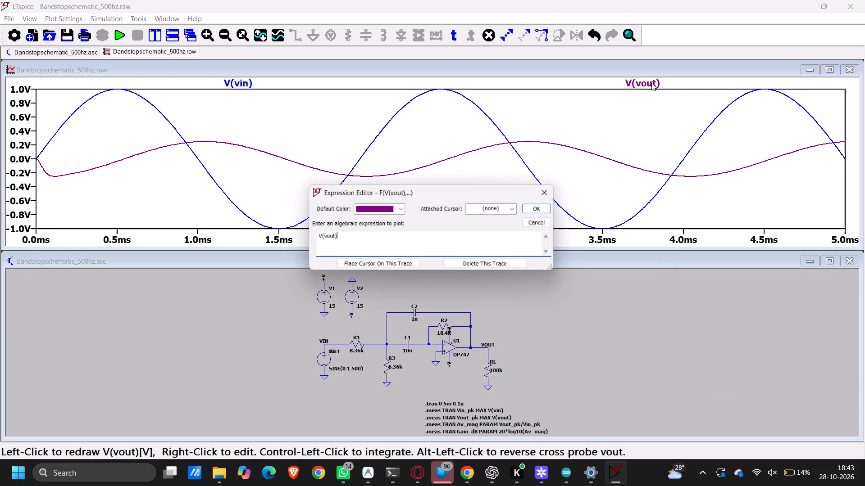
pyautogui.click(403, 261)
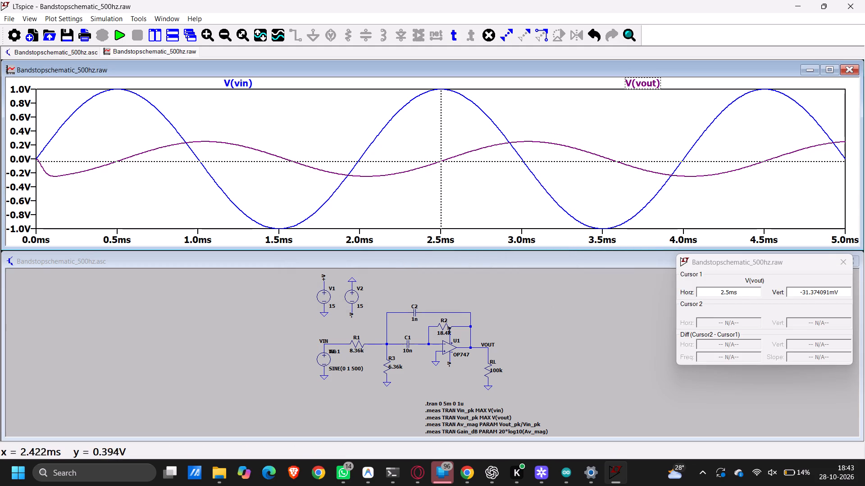
pyautogui.rightClick(319, 148)
pyautogui.click(353, 180)
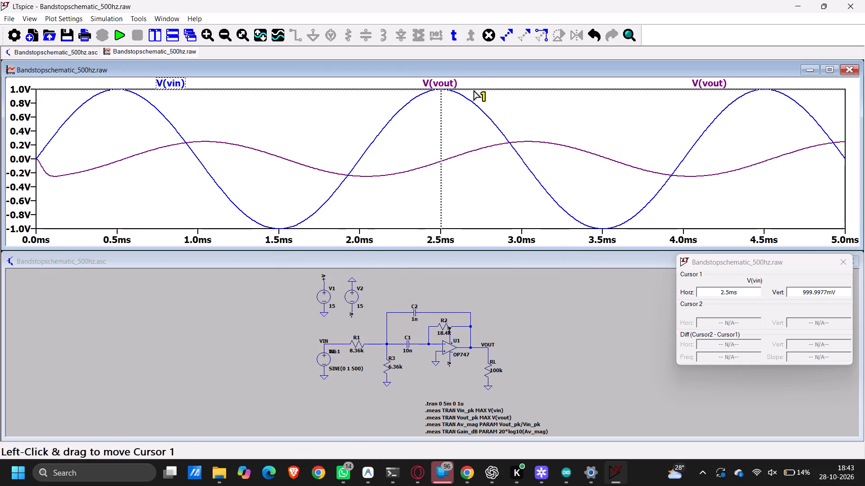
pyautogui.click(451, 78)
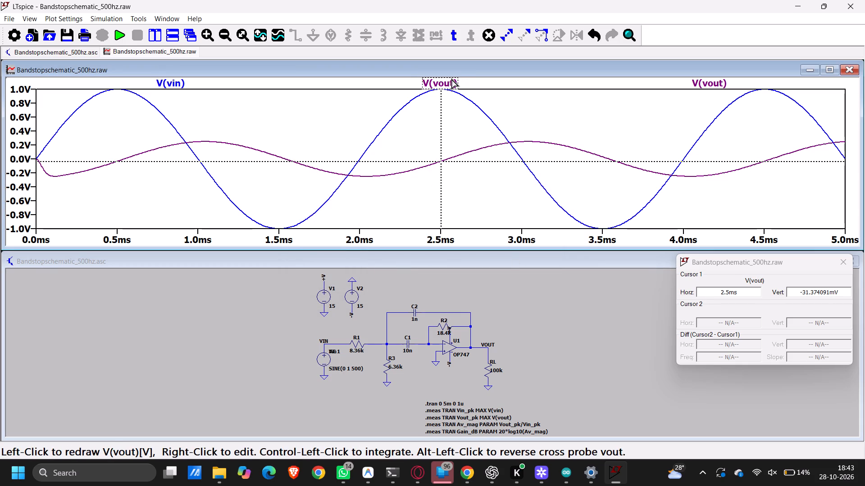
pyautogui.rightClick(451, 78)
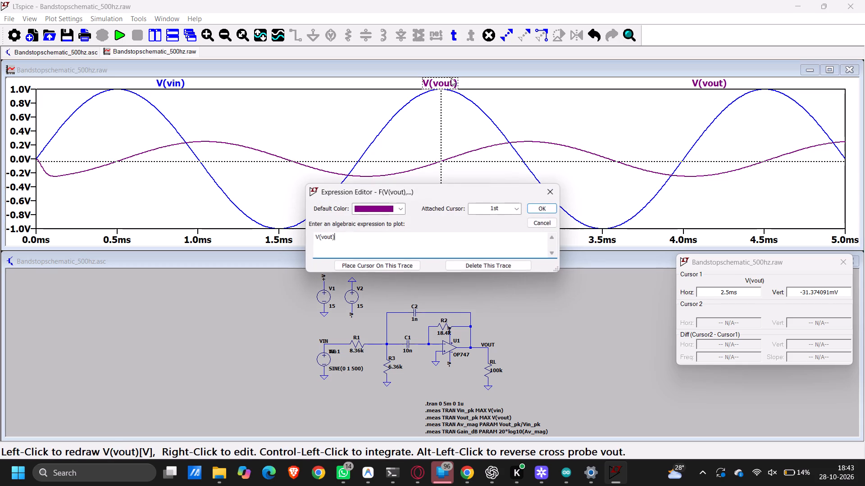
pyautogui.click(401, 266)
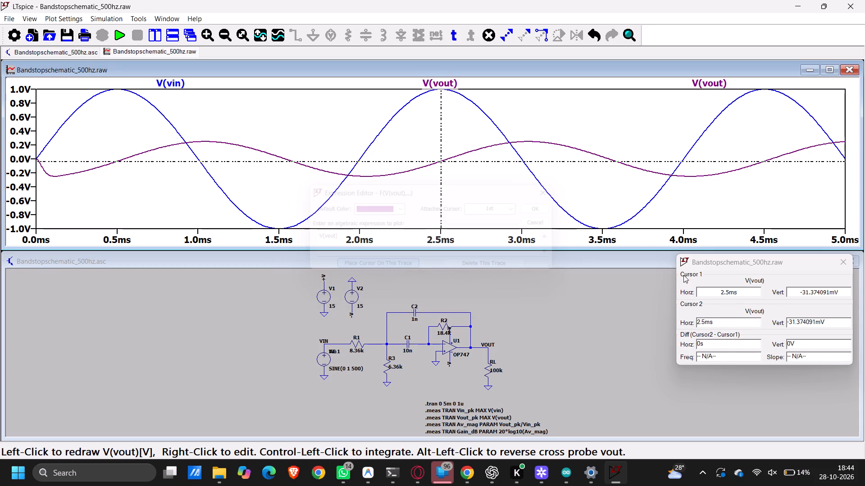
pyautogui.click(177, 84)
pyautogui.rightClick(177, 84)
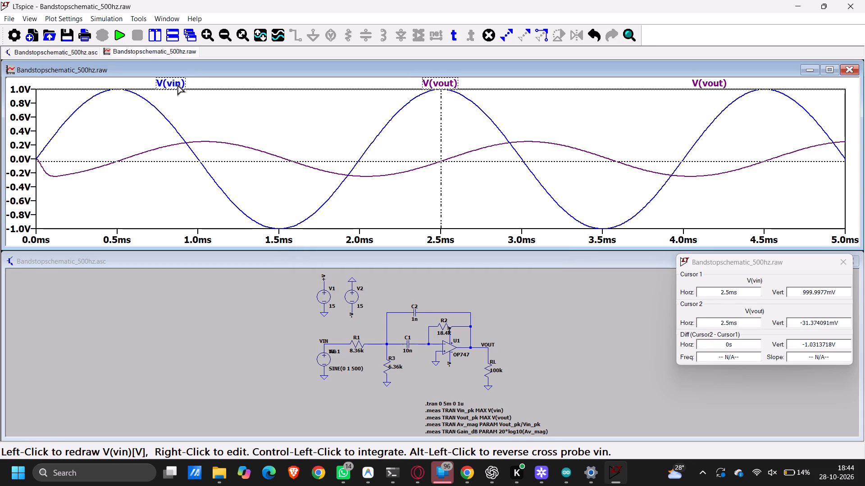
pyautogui.click(181, 95)
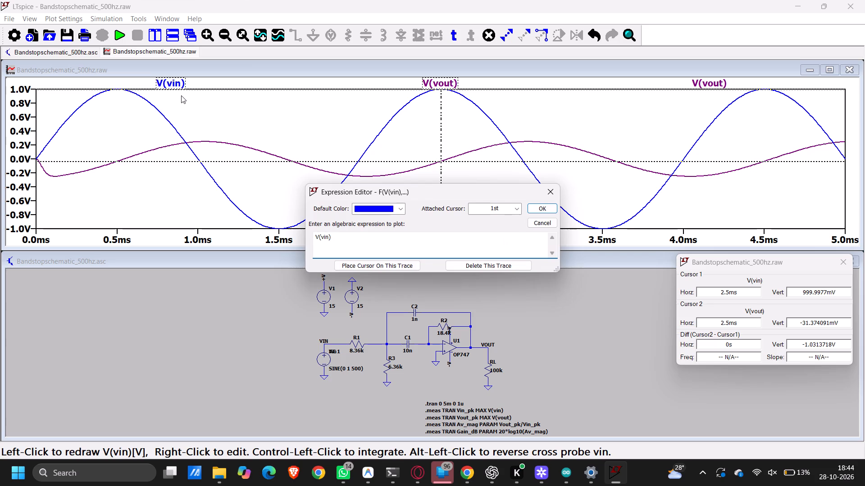
pyautogui.click(552, 192)
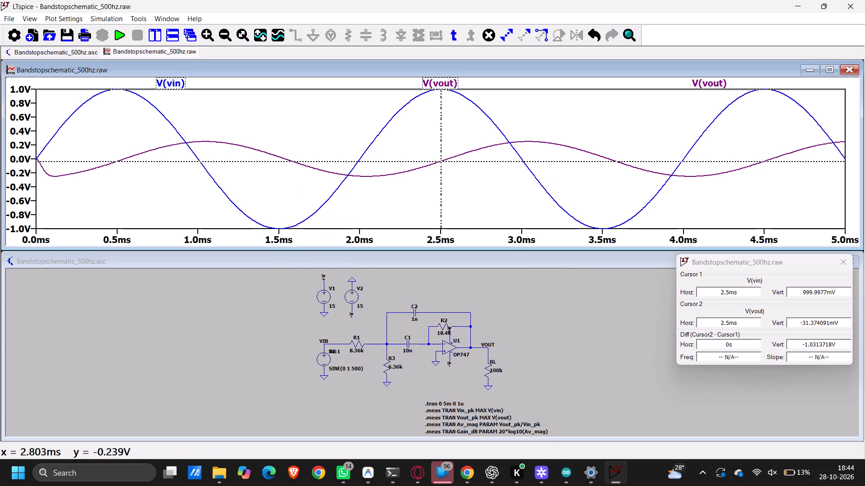
# Reassign the cursors so cursor 2 is on the second V(vout) trace and cursor 1 is on V(vin).
pyautogui.click(284, 128)
pyautogui.rightClick(284, 128)
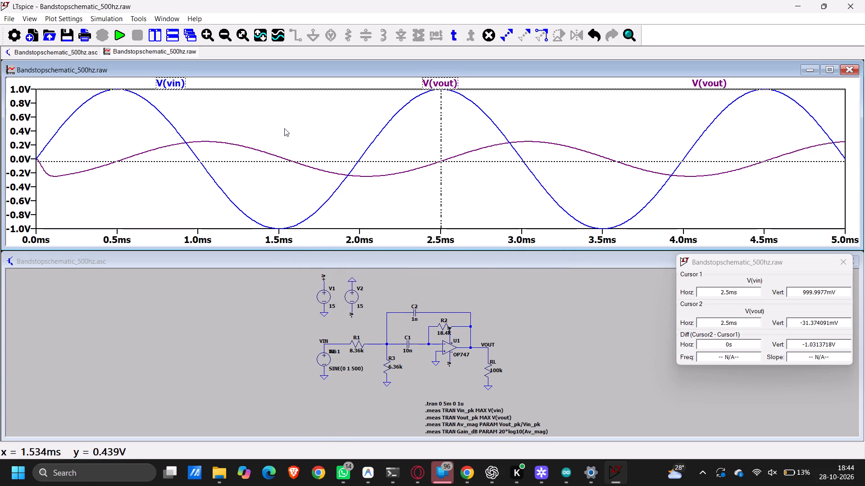
pyautogui.click(343, 189)
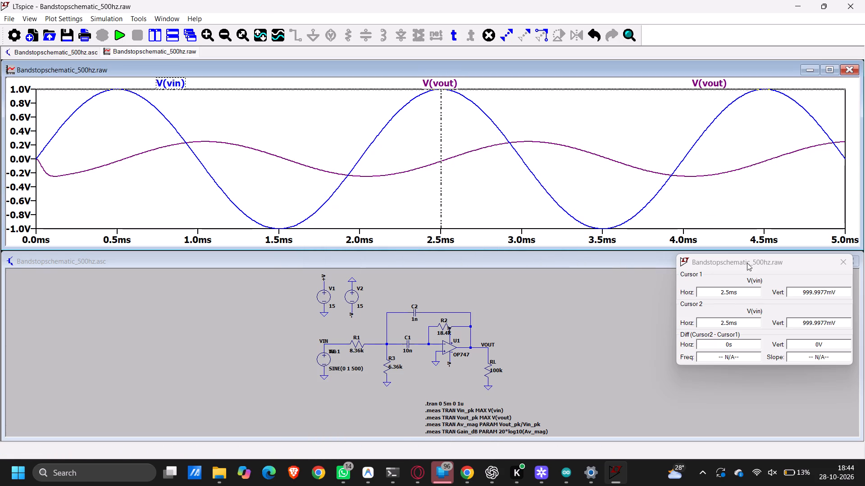
pyautogui.click(444, 81)
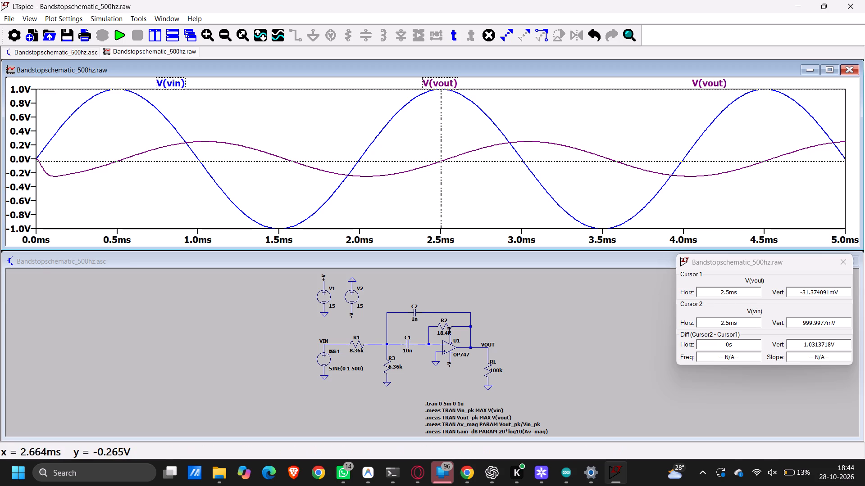
pyautogui.click(702, 83)
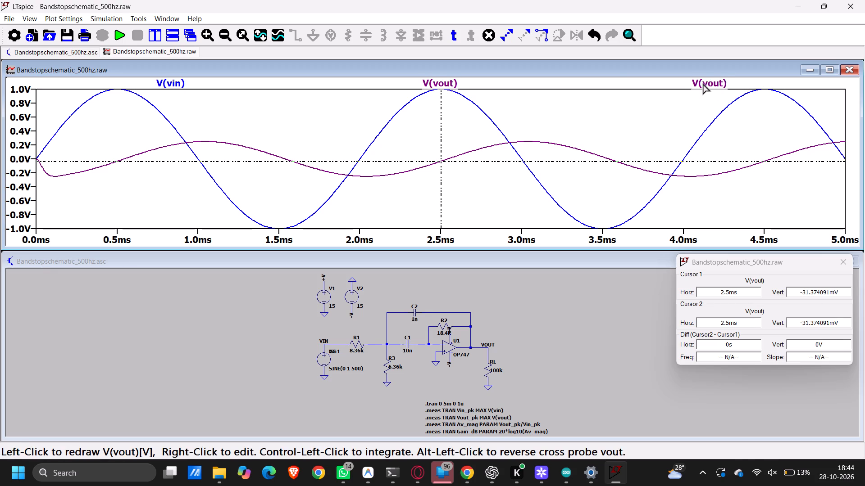
pyautogui.click(160, 84)
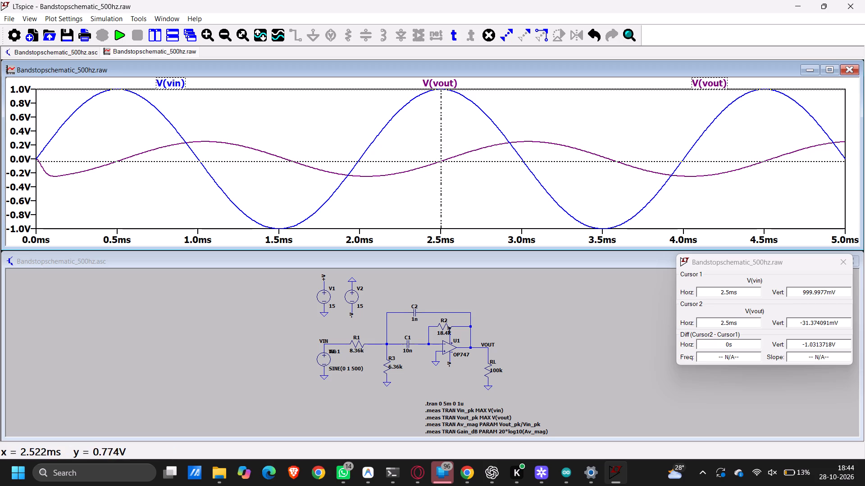
# Move cursor 2 along V(vout) to its positive peak at about 3.07 ms.
pyautogui.scroll(-1, 445, 106)
pyautogui.scroll(1, 445, 106)
pyautogui.scroll(-1, 445, 106)
pyautogui.scroll(1, 445, 106)
pyautogui.scroll(-1, 445, 106)
pyautogui.scroll(1, 445, 106)
pyautogui.keyDown('ctrl'); pyautogui.scroll(2, 445, 106); pyautogui.keyUp('ctrl')
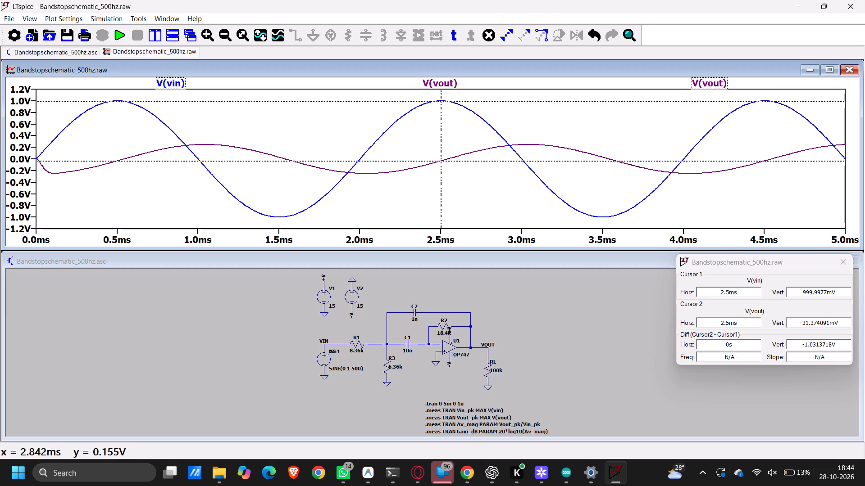
pyautogui.click(533, 144)
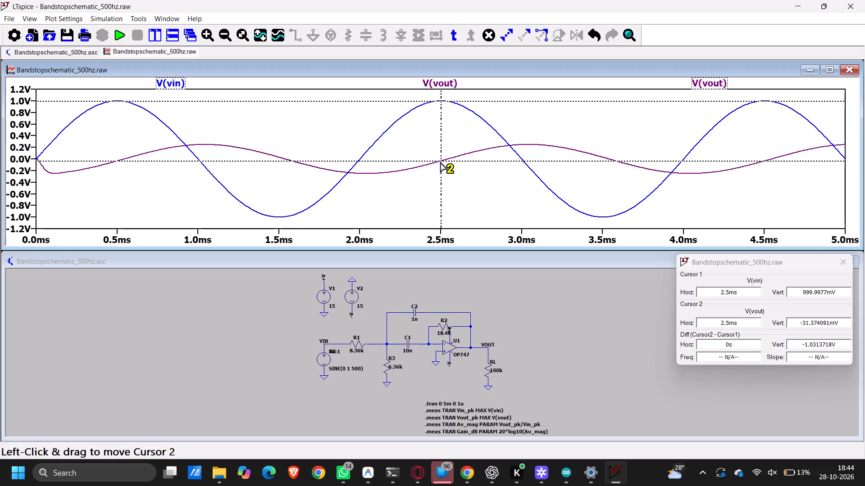
pyautogui.moveTo(440, 161); pyautogui.dragTo(495, 155, button='right')
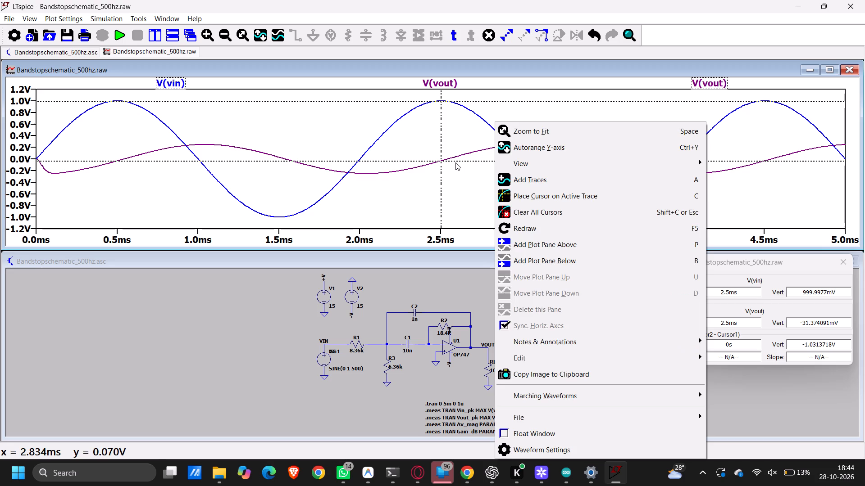
pyautogui.click(455, 162)
pyautogui.moveTo(450, 159); pyautogui.dragTo(533, 145)
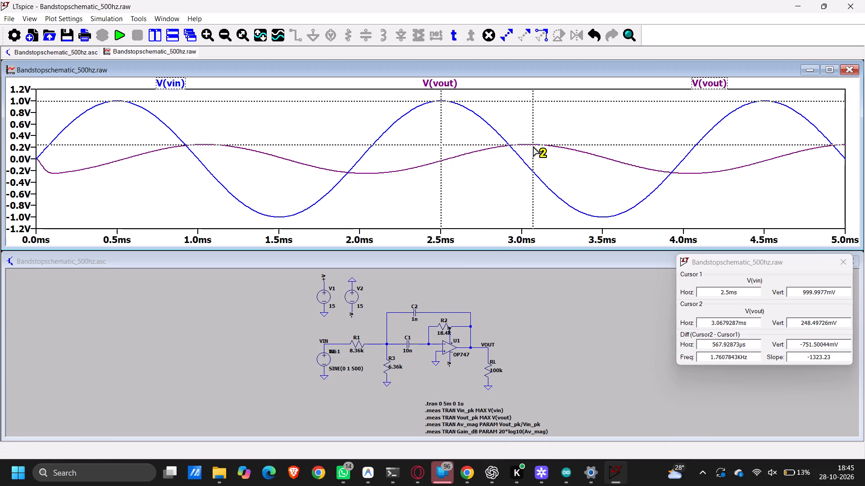
# Capture a screenshot of the region covering the waveform plot, the circuit and the cursor readout window.
pyautogui.press('shift+super+s')
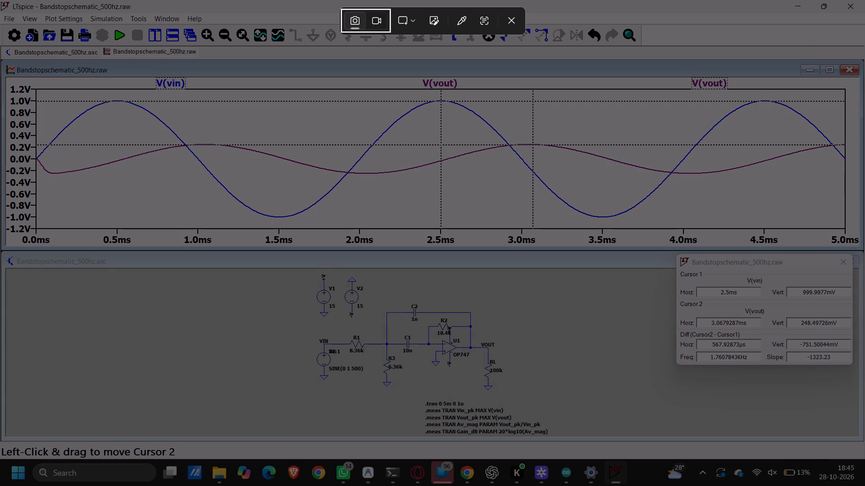
pyautogui.moveTo(3, 59); pyautogui.dragTo(864, 360)
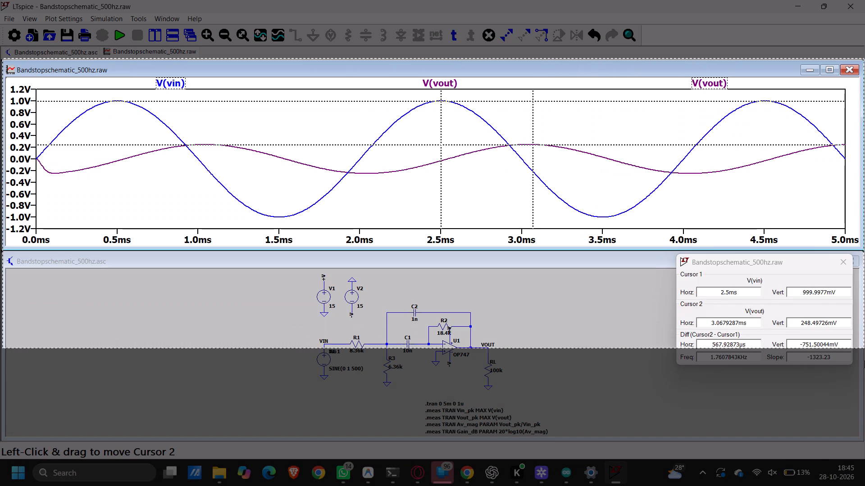
pyautogui.moveTo(864, 360); pyautogui.dragTo(858, 402)
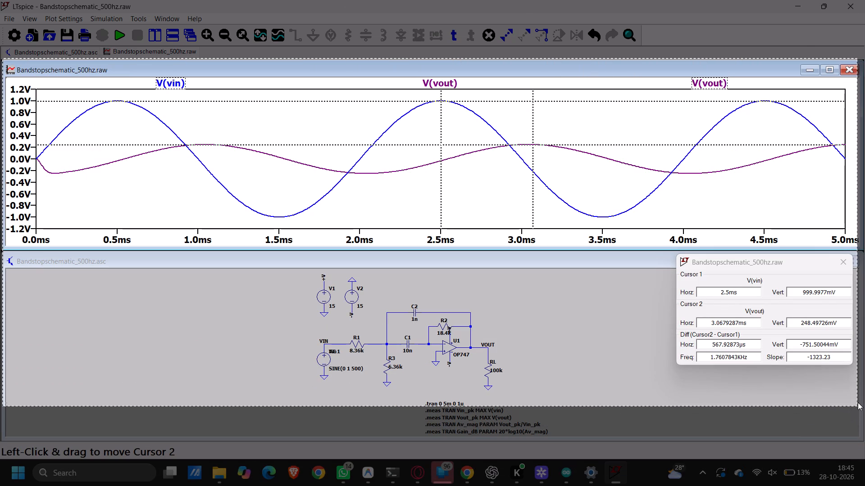
pyautogui.moveTo(858, 402); pyautogui.dragTo(864, 389)
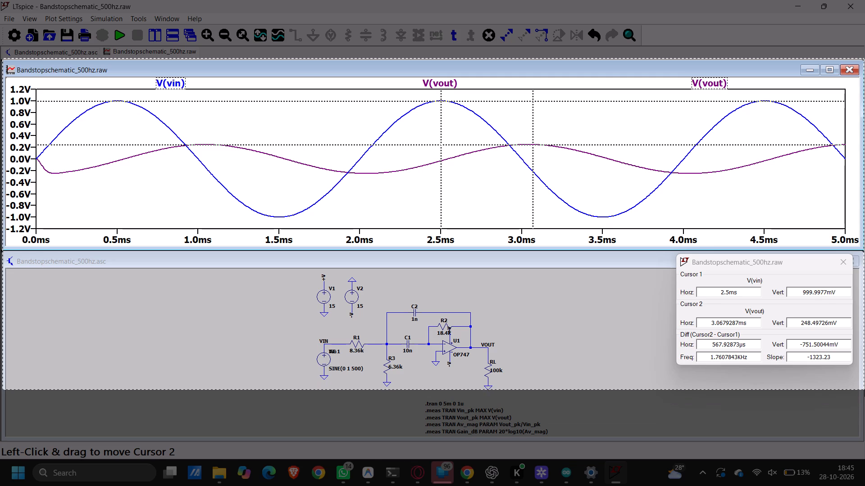
pyautogui.moveTo(864, 389); pyautogui.dragTo(864, 398)
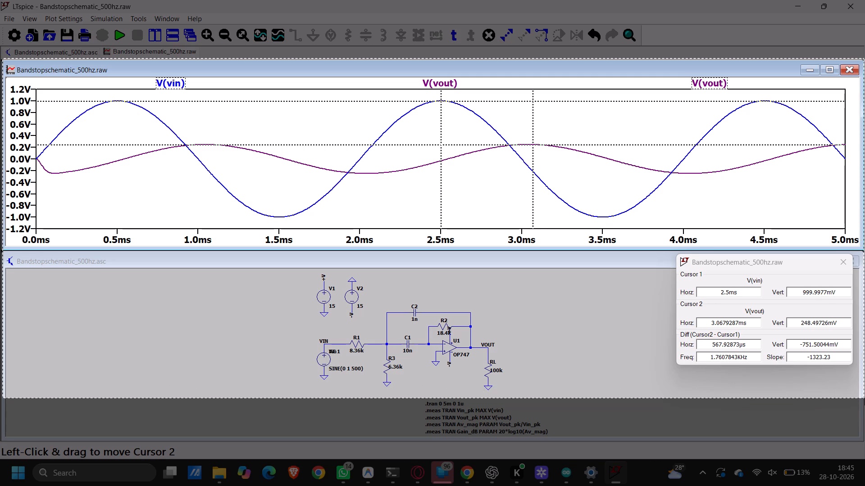
pyautogui.moveTo(864, 398); pyautogui.dragTo(864, 407)
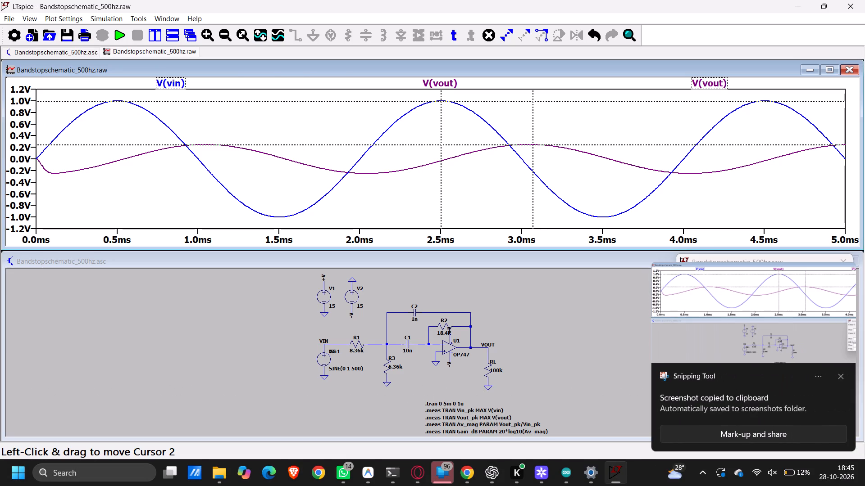
# Remove the ".meas TRAN Vin_pk MAX V(vin)" directive from the 500 Hz band-stop schematic by emptying its statement.
pyautogui.keyDown('ctrl'); pyautogui.scroll(3, 439, 350); pyautogui.keyUp('ctrl')
pyautogui.keyDown('ctrl'); pyautogui.scroll(-5, 439, 350); pyautogui.keyUp('ctrl')
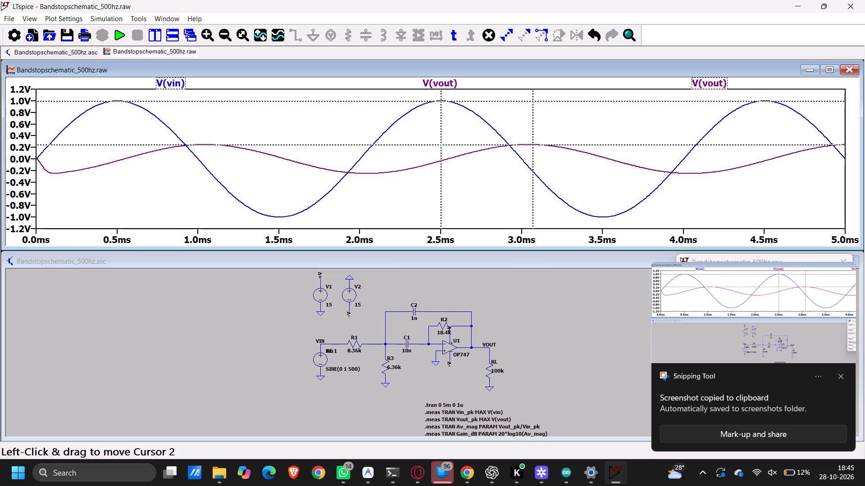
pyautogui.keyDown('ctrl'); pyautogui.scroll(-5, 439, 350); pyautogui.keyUp('ctrl')
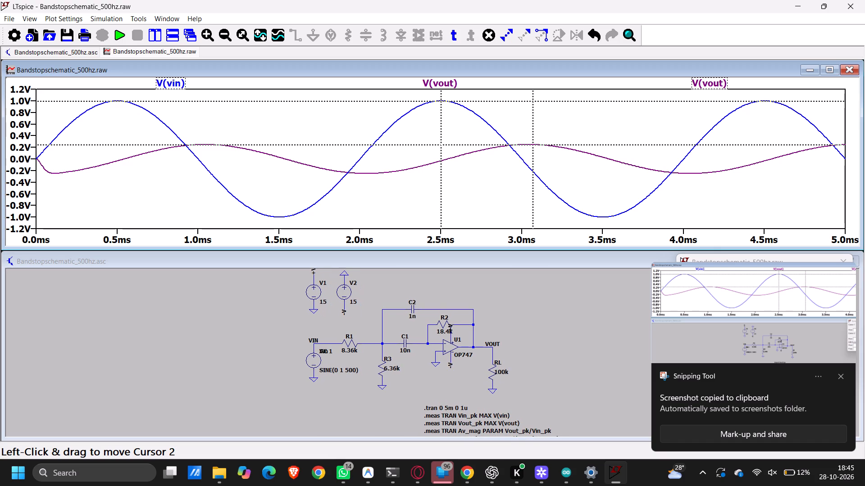
pyautogui.moveTo(408, 337); pyautogui.dragTo(410, 345)
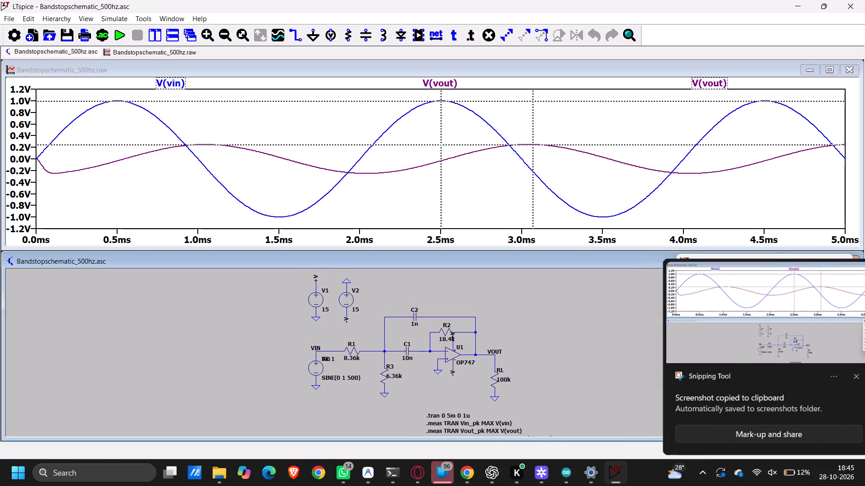
pyautogui.moveTo(410, 345); pyautogui.dragTo(411, 347)
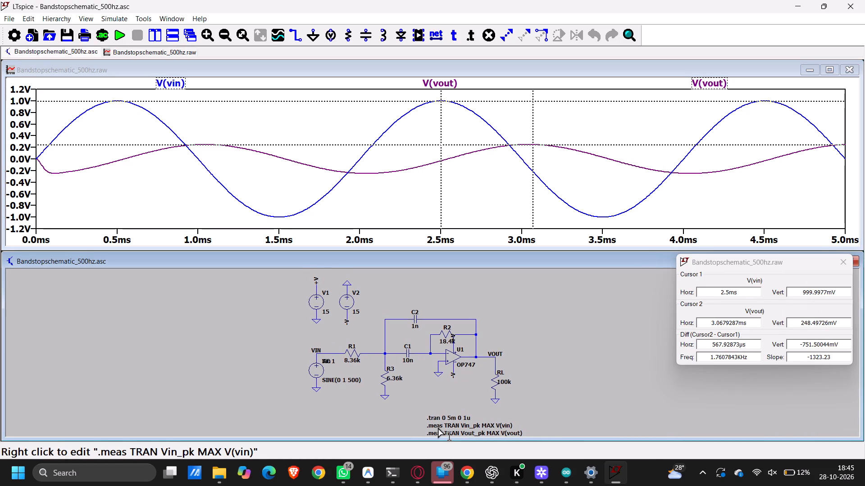
pyautogui.rightClick(432, 425)
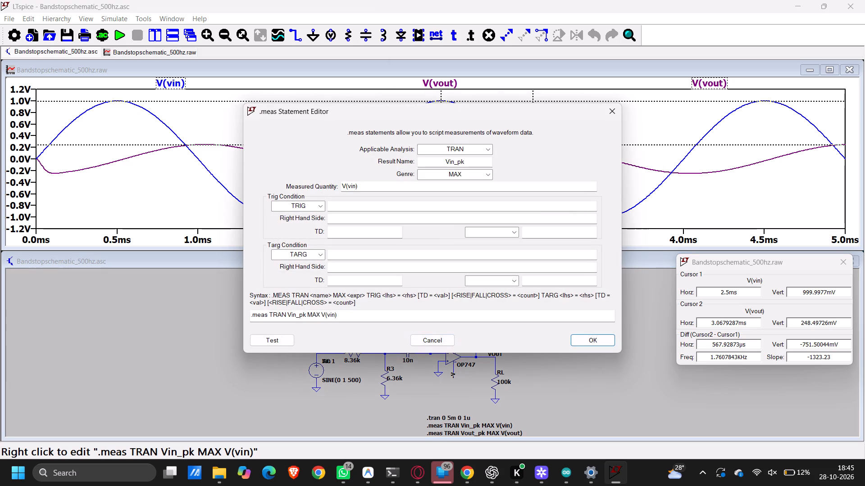
pyautogui.click(418, 315)
pyautogui.press('BackSpace')
pyautogui.press('BackSpace')
pyautogui.press('BackSpace')
pyautogui.press('BackSpace')
pyautogui.press('BackSpace')
pyautogui.press('BackSpace')
pyautogui.press('BackSpace')
pyautogui.press('BackSpace')
pyautogui.press('BackSpace')
pyautogui.press('BackSpace')
pyautogui.press('BackSpace')
pyautogui.press('BackSpace')
pyautogui.press('BackSpace')
pyautogui.press('BackSpace')
pyautogui.press('BackSpace')
pyautogui.press('BackSpace')
pyautogui.press('BackSpace')
pyautogui.press('BackSpace')
pyautogui.press('BackSpace')
pyautogui.press('BackSpace')
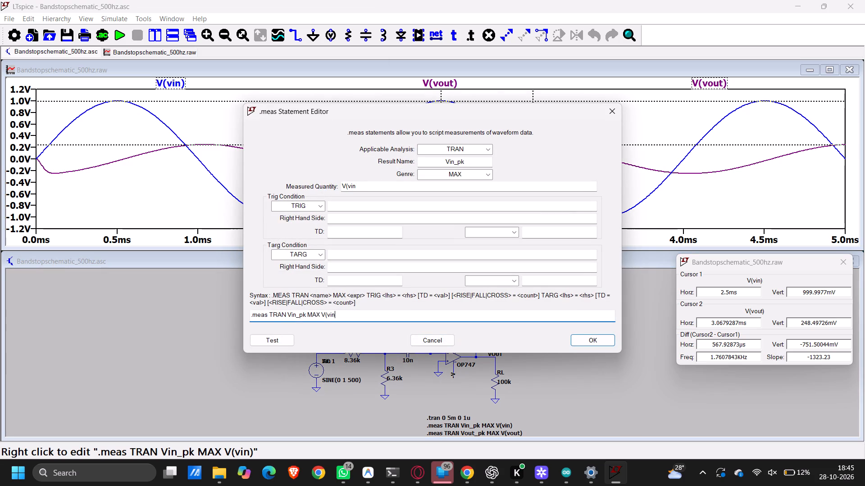
pyautogui.press('Return')
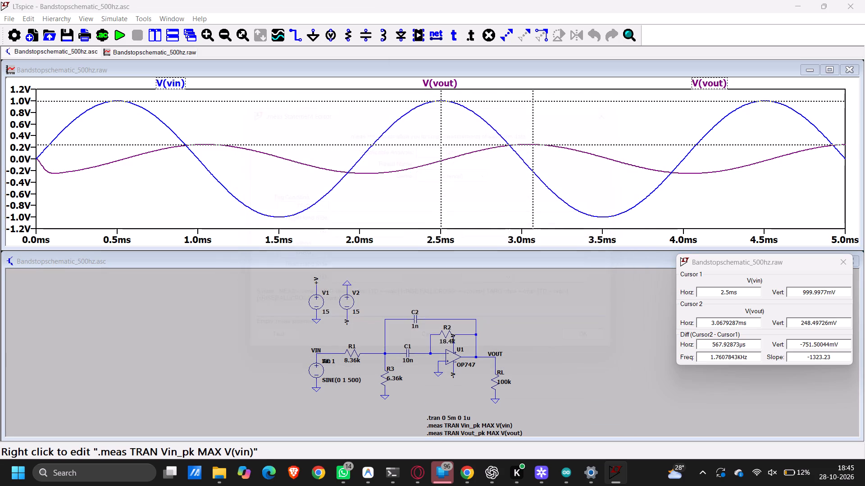
# Remove the ".meas TRAN Vout_pk MAX V(vout)" directive from the schematic by emptying its statement.
pyautogui.rightClick(452, 433)
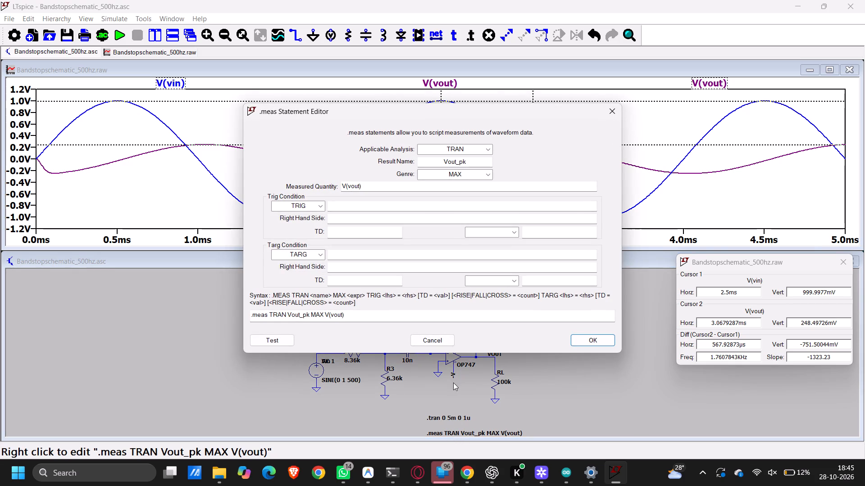
pyautogui.click(415, 310)
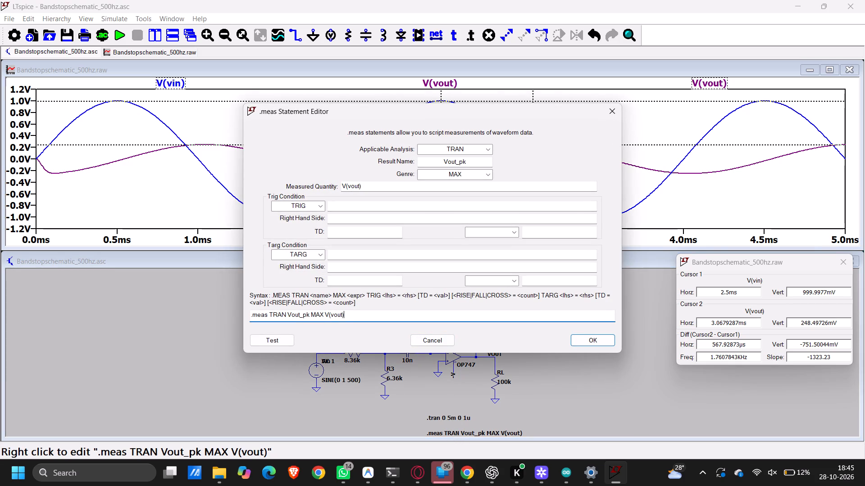
pyautogui.press('BackSpace')
pyautogui.press('BackSpace')
pyautogui.press('BackSpace')
pyautogui.press('BackSpace')
pyautogui.press('BackSpace')
pyautogui.press('BackSpace')
pyautogui.press('BackSpace')
pyautogui.press('BackSpace')
pyautogui.press('BackSpace')
pyautogui.press('BackSpace')
pyautogui.press('BackSpace')
pyautogui.press('BackSpace')
pyautogui.press('BackSpace')
pyautogui.press('BackSpace')
pyautogui.press('BackSpace')
pyautogui.press('BackSpace')
pyautogui.press('BackSpace')
pyautogui.press('BackSpace')
pyautogui.press('BackSpace')
pyautogui.press('BackSpace')
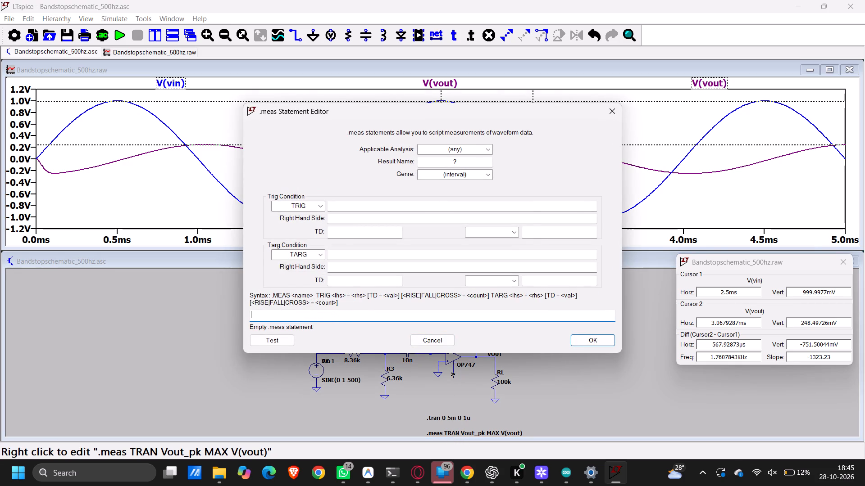
pyautogui.press('Return')
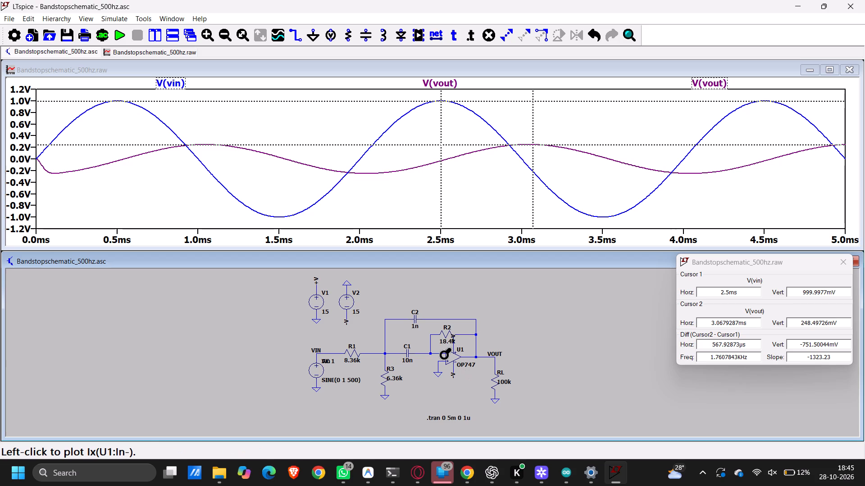
# Reposition the circuit within the schematic window and capture a screenshot covering the waveform plot, the schematic and the cursor readout.
pyautogui.click(491, 333)
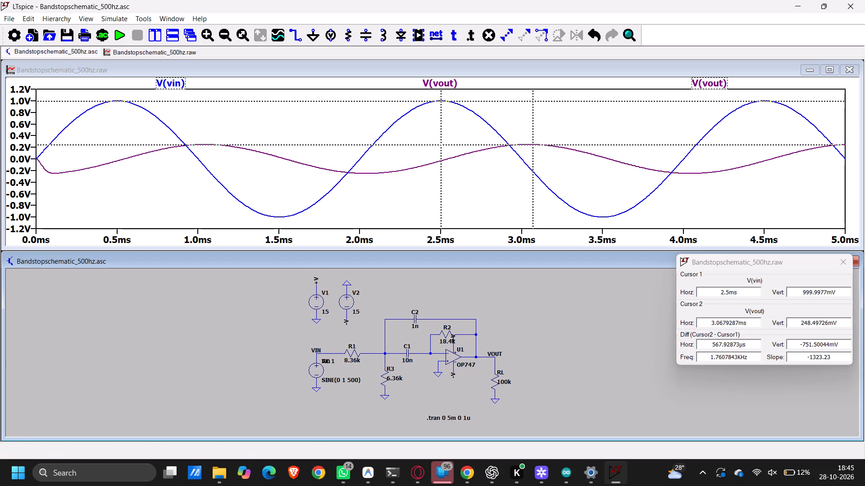
pyautogui.moveTo(491, 333); pyautogui.dragTo(492, 344)
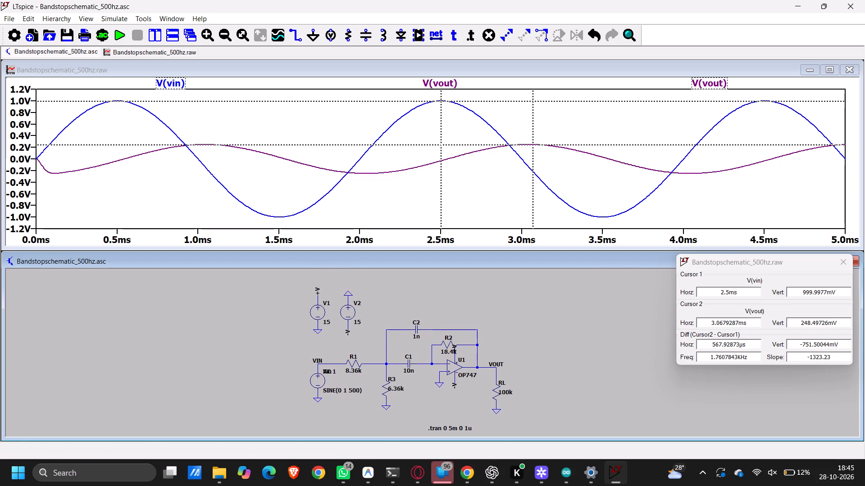
pyautogui.press('shift+super+s')
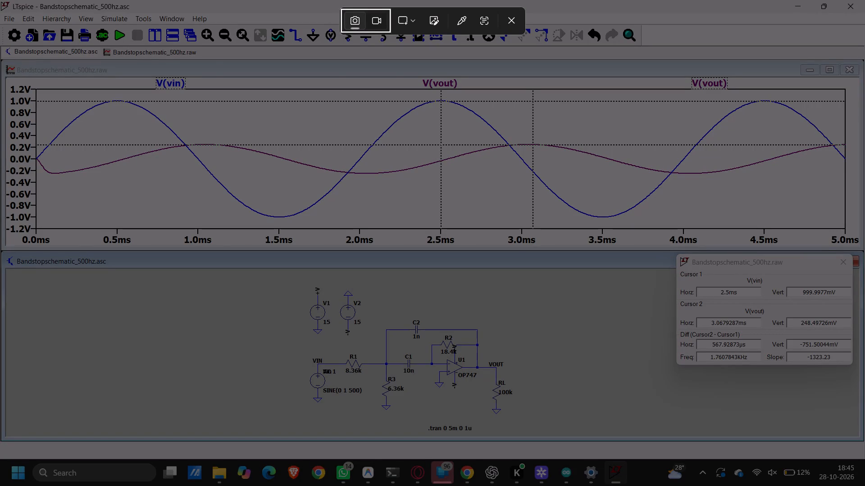
pyautogui.moveTo(4, 58); pyautogui.dragTo(769, 439)
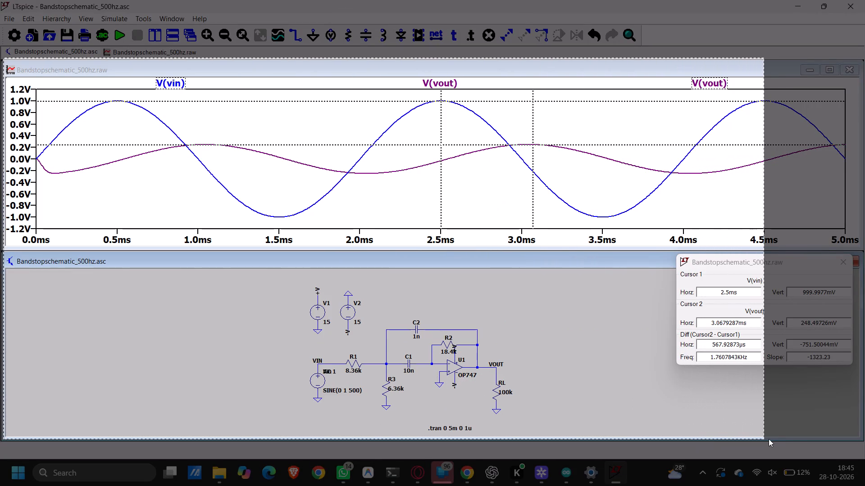
pyautogui.moveTo(769, 439); pyautogui.dragTo(864, 439)
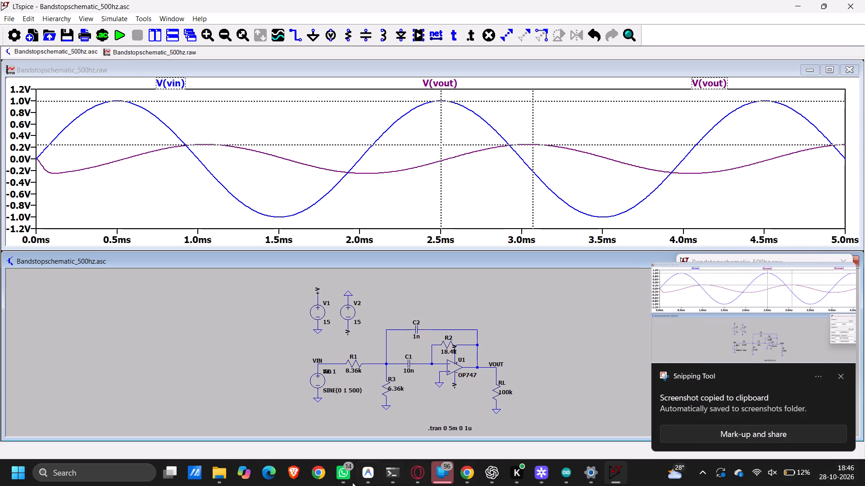
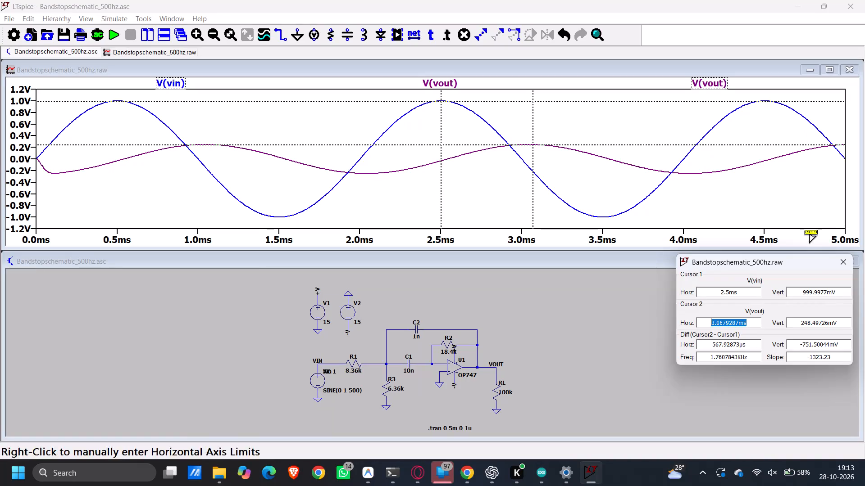
# Close the cursor readout window for the 500 Hz band-stop waveform, removing both measurement cursors from the plot.
pyautogui.click(843, 259)
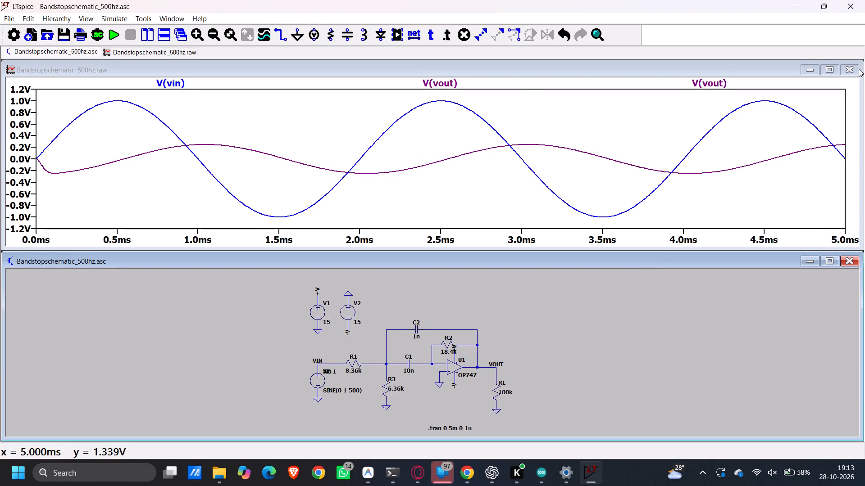
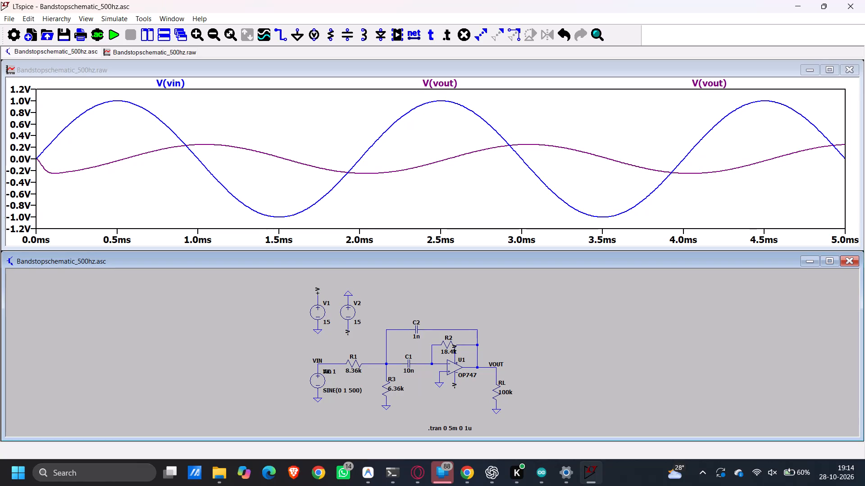
# Close the spare Chrome window showing the empty ChatGPT start page and return to the 500 Hz band-stop schematic.
pyautogui.click(469, 464)
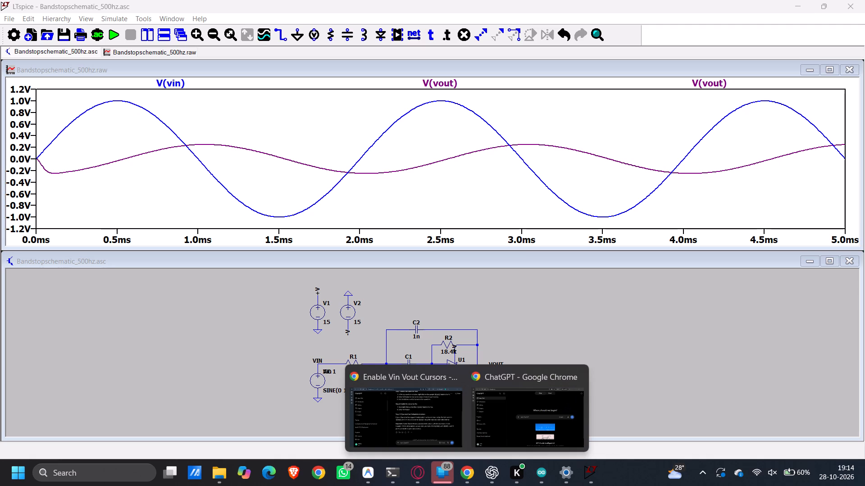
pyautogui.click(579, 377)
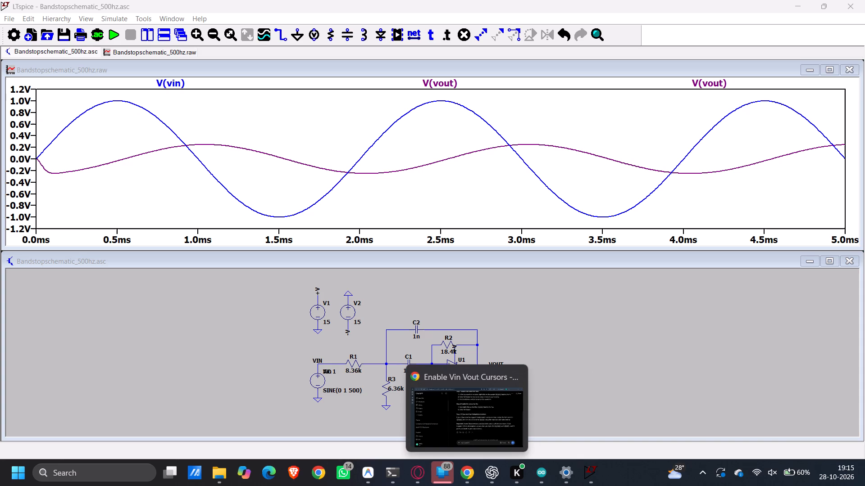
pyautogui.click(574, 377)
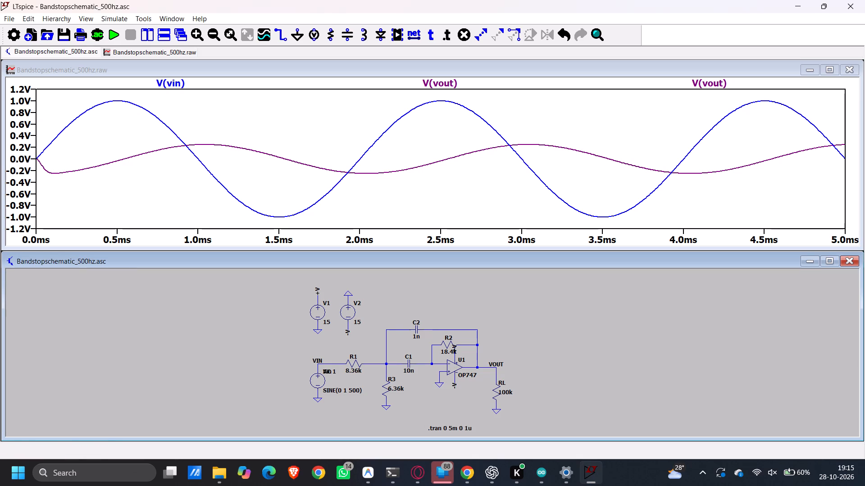